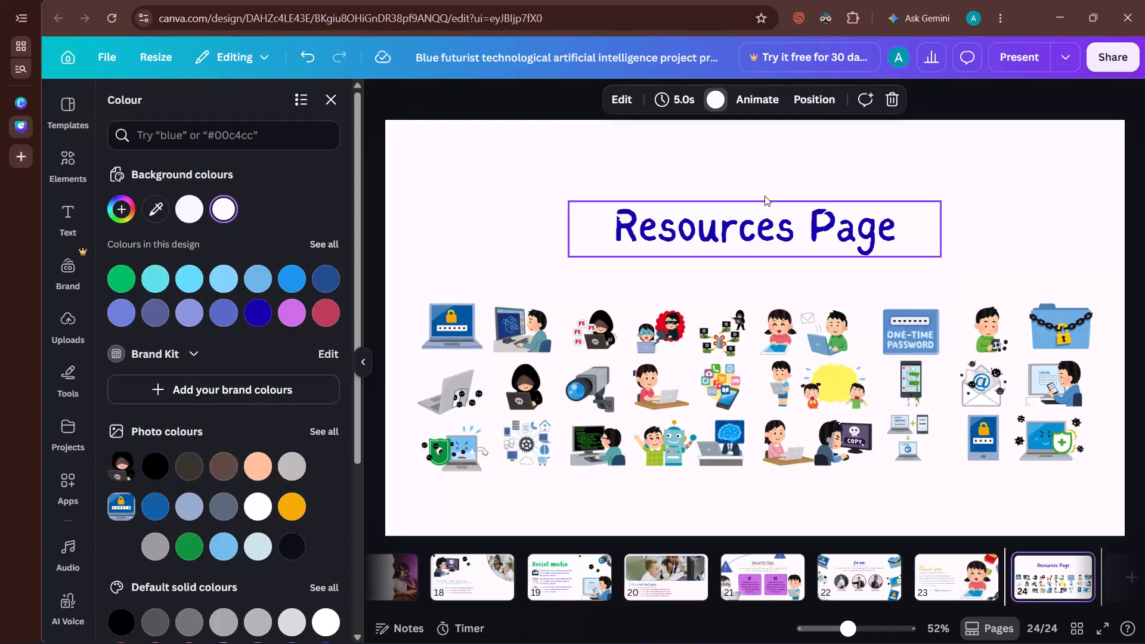
Review the slides in reverse order from the Resources Page back to the opening Digital Fortress slide.
{"action": "key", "text": "Left"}
{"action": "key", "text": "Left"}
{"action": "key", "text": "Left"}
{"action": "key", "text": "Left"}
{"action": "key", "text": "Left"}
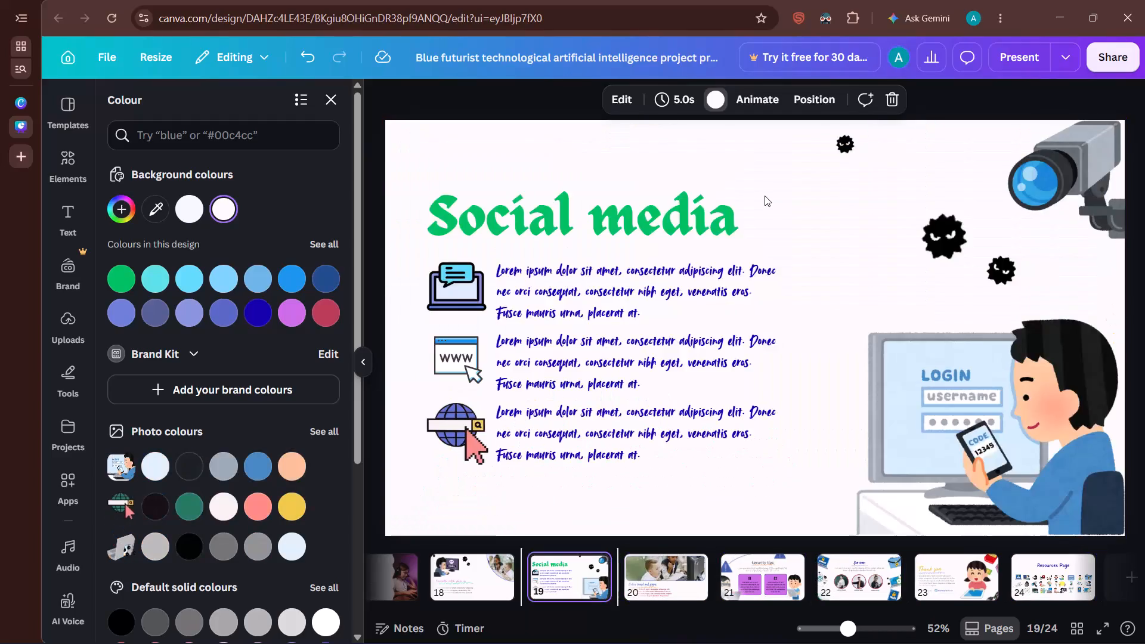
{"action": "key", "text": "Left"}
{"action": "key", "text": "Left"}
{"action": "key", "text": "Left"}
{"action": "key", "text": "Left"}
{"action": "key", "text": "Left"}
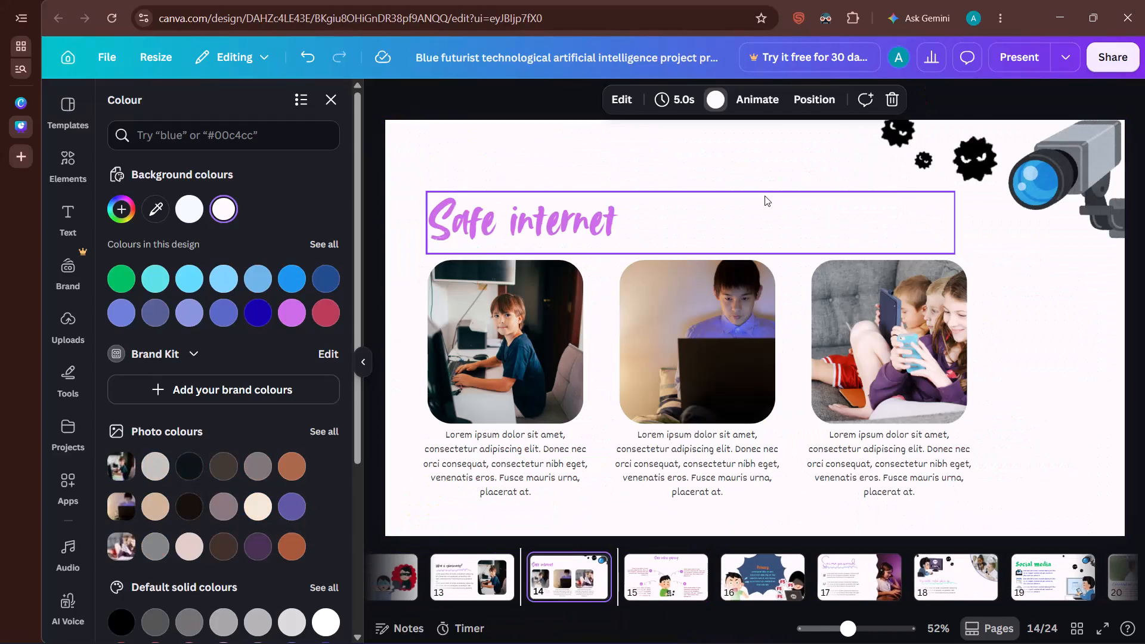
{"action": "key", "text": "Left"}
{"action": "key", "text": "Left"}
{"action": "key", "text": "Left"}
{"action": "key", "text": "Left"}
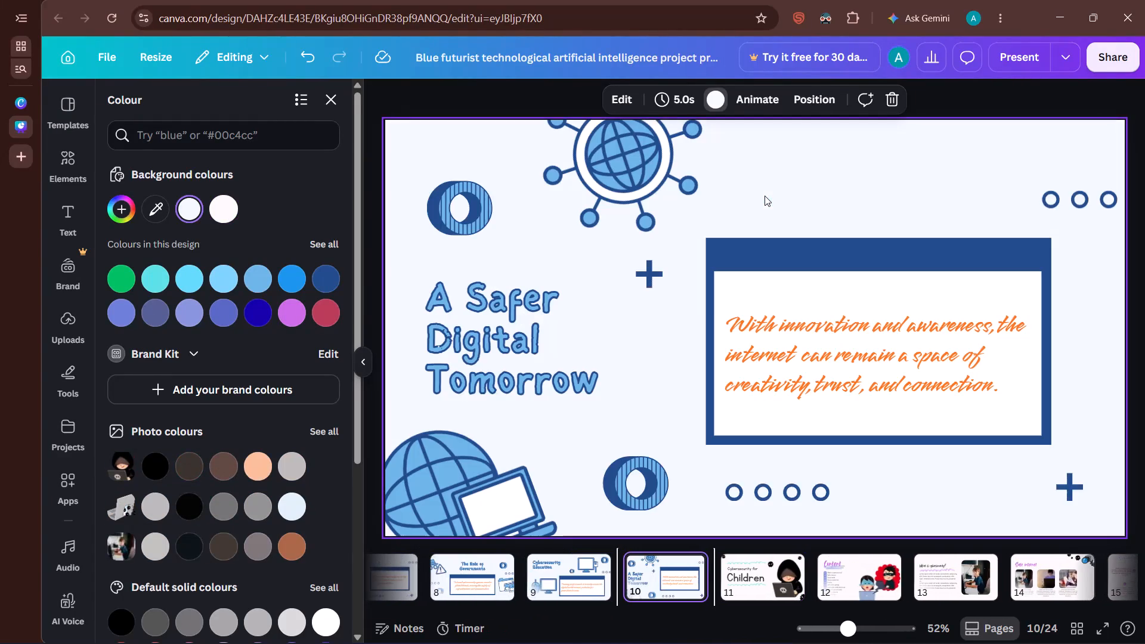
{"action": "key", "text": "Left"}
{"action": "key", "text": "Left"}
{"action": "key", "text": "Left"}
{"action": "key", "text": "Left"}
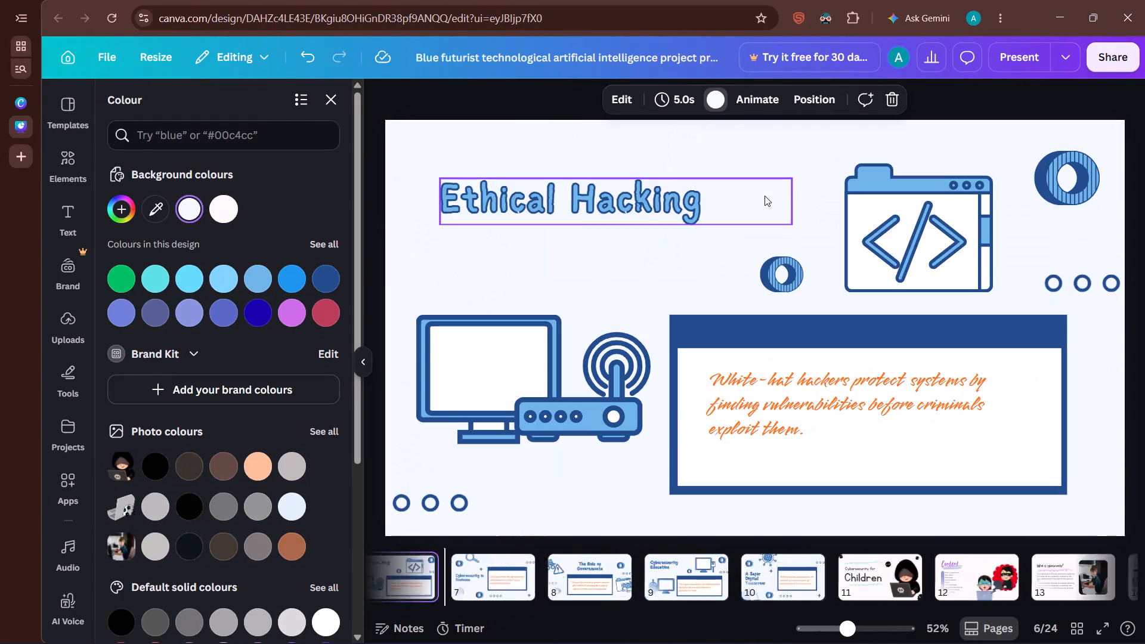
{"action": "key", "text": "Left"}
{"action": "key", "text": "Left"}
{"action": "key", "text": "Left"}
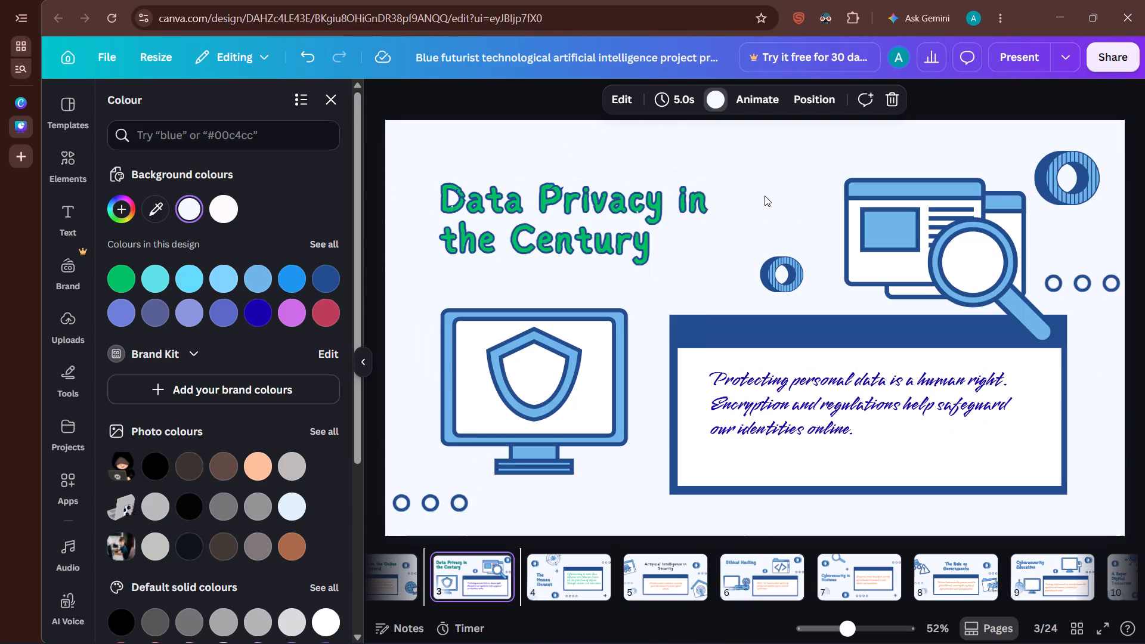
{"action": "key", "text": "Left"}
{"action": "key", "text": "Left"}
{"action": "key", "text": "Left"}
{"action": "key", "text": "Left"}
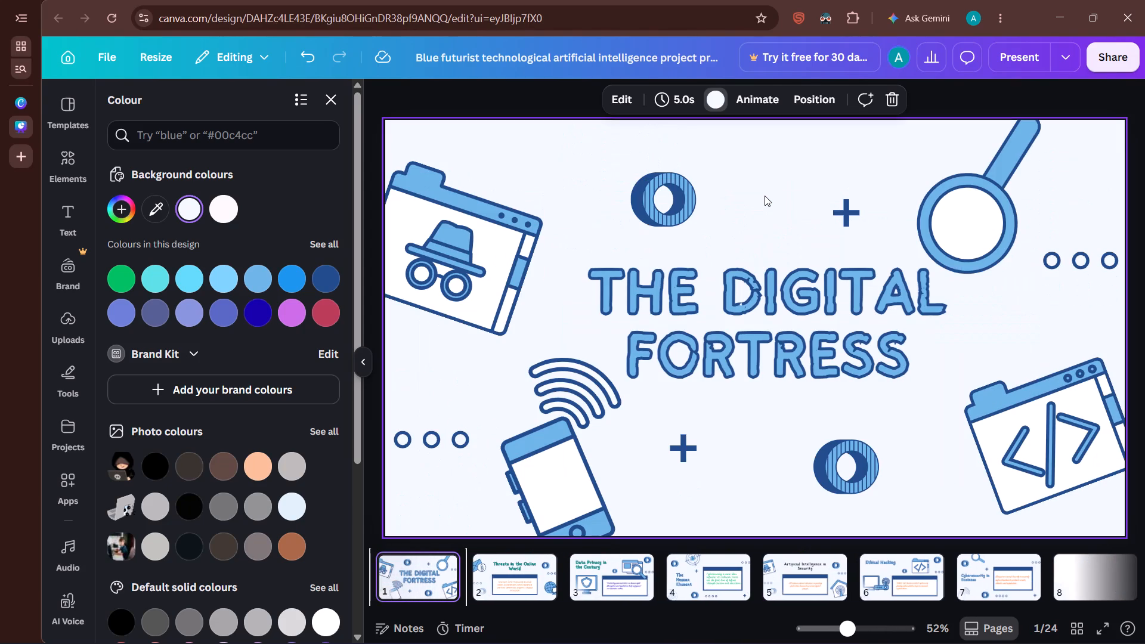
Review slides 1 to 11, rechecking The Role of Governments, Cybersecurity Education and A Safer Digital Tomorrow slides.
{"action": "key", "text": "Right"}
{"action": "key", "text": "Left"}
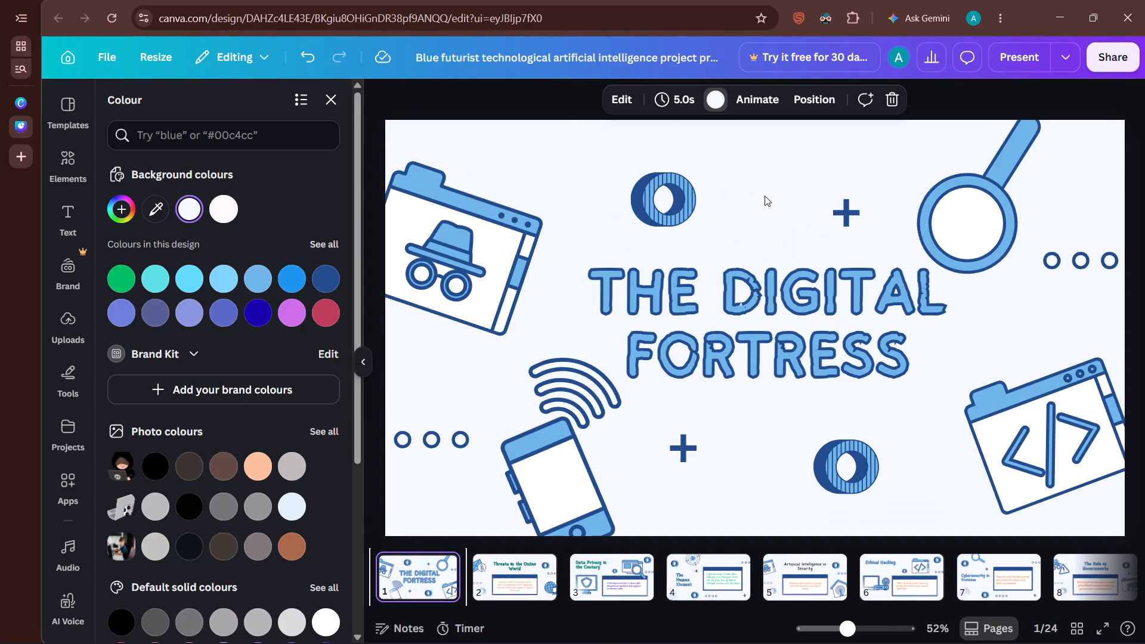
{"action": "key", "text": "Right"}
{"action": "key", "text": "Right"}
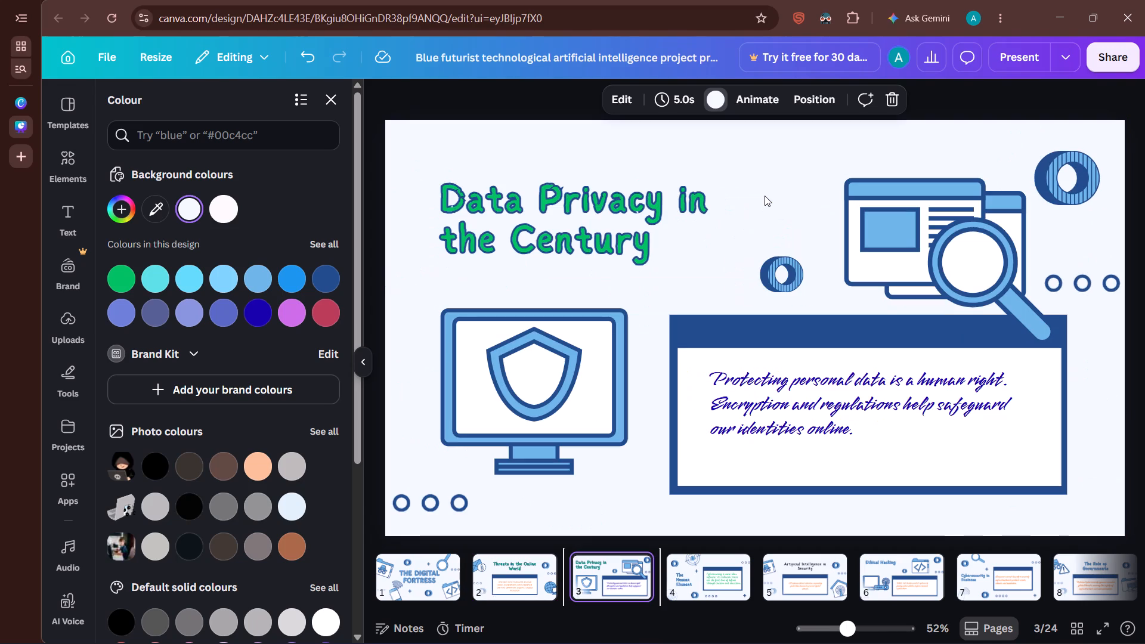
{"action": "key", "text": "Right"}
{"action": "key", "text": "Right"}
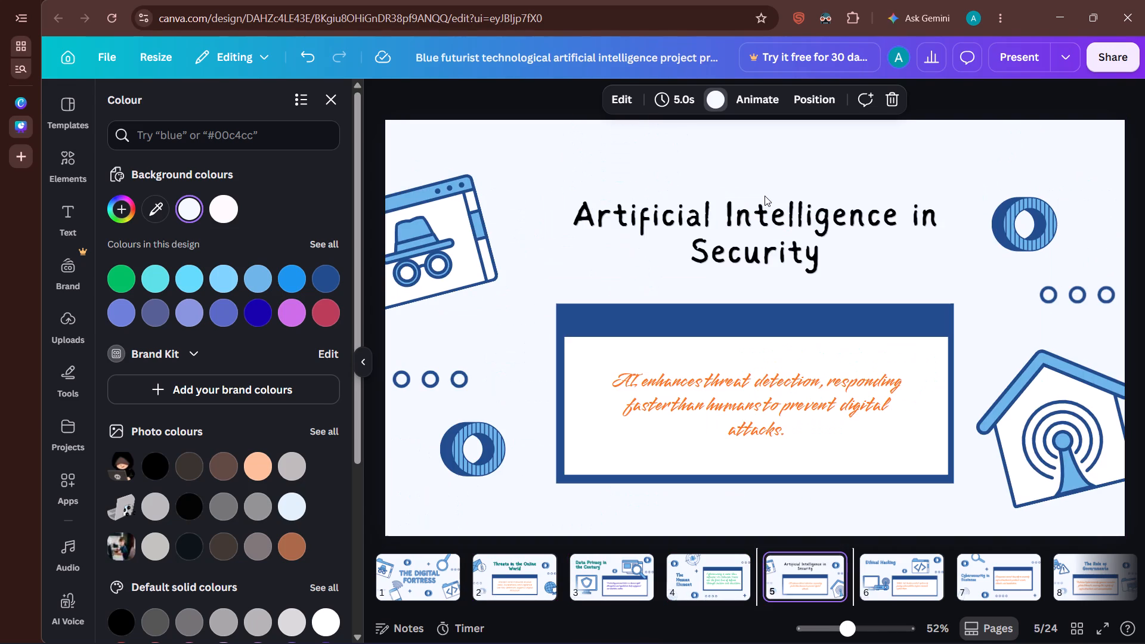
{"action": "key", "text": "Left"}
{"action": "key", "text": "Right"}
{"action": "key", "text": "Right"}
{"action": "key", "text": "Right"}
{"action": "key", "text": "Right"}
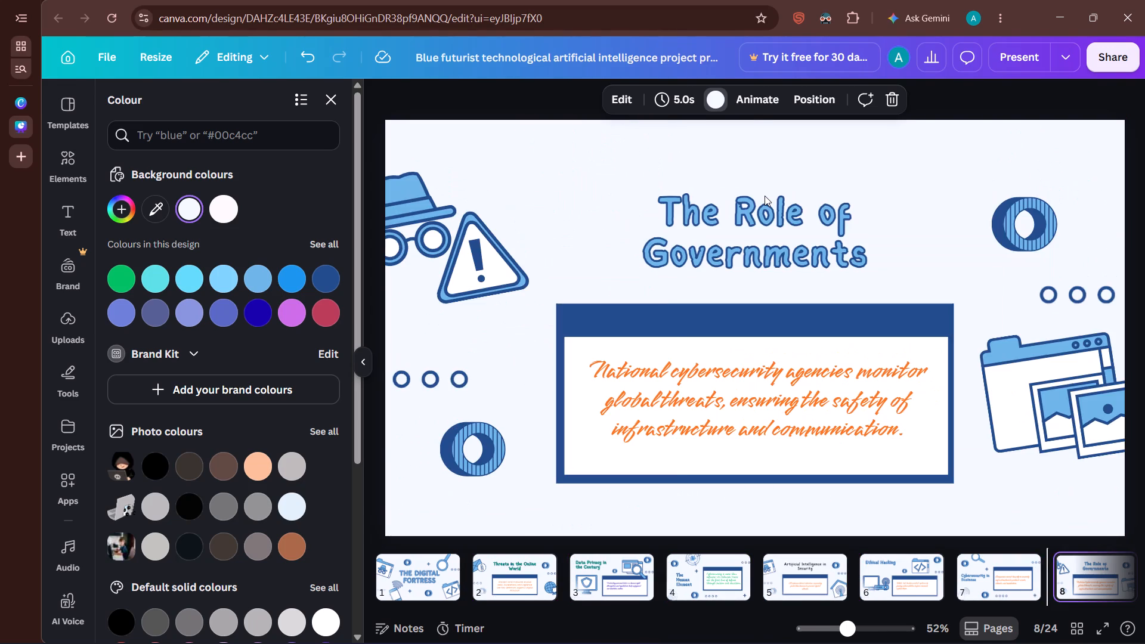
{"action": "key", "text": "Right"}
{"action": "key", "text": "Right"}
{"action": "key", "text": "Right"}
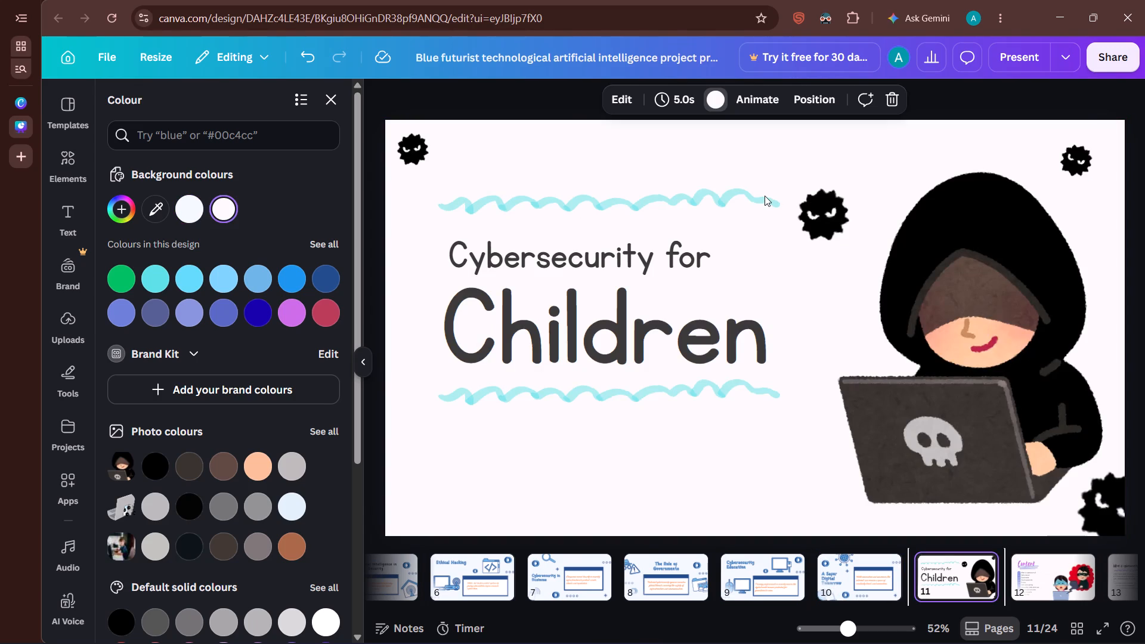
{"action": "key", "text": "Left"}
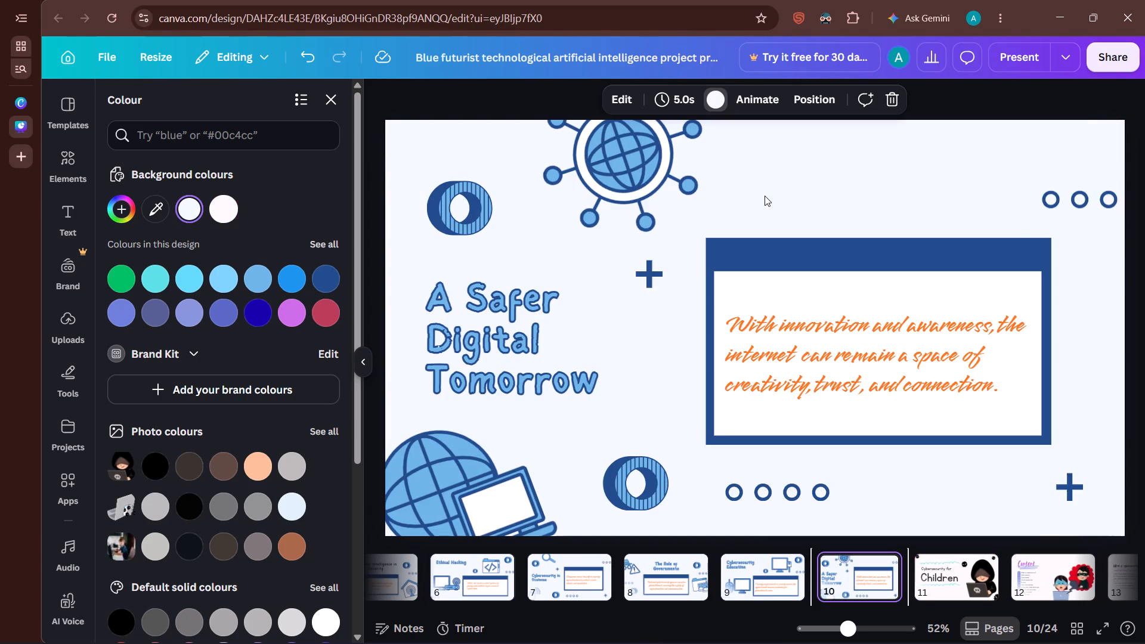
{"action": "key", "text": "Left"}
{"action": "key", "text": "Left"}
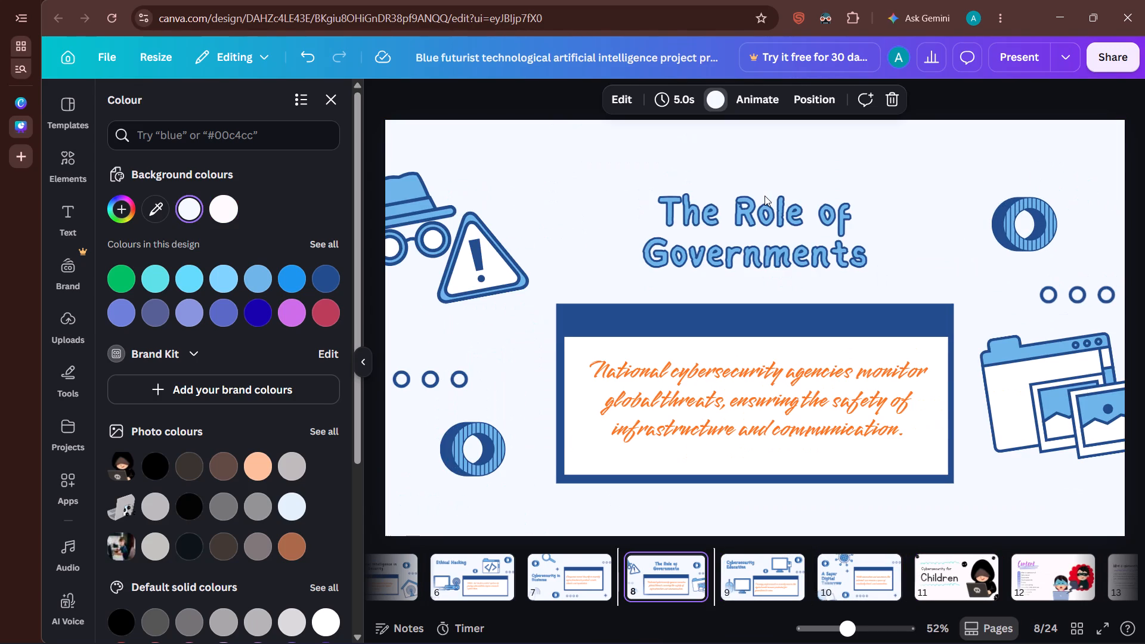
{"action": "key", "text": "Right"}
{"action": "key", "text": "Right"}
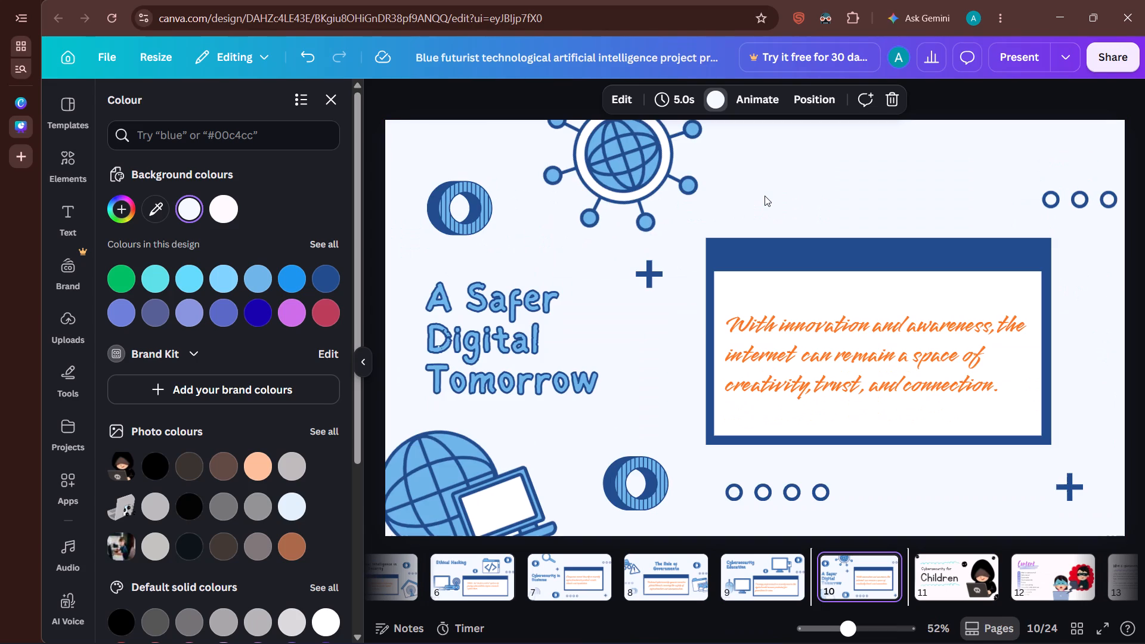
{"action": "key", "text": "Right"}
{"action": "key", "text": "Left"}
{"action": "key", "text": "Left"}
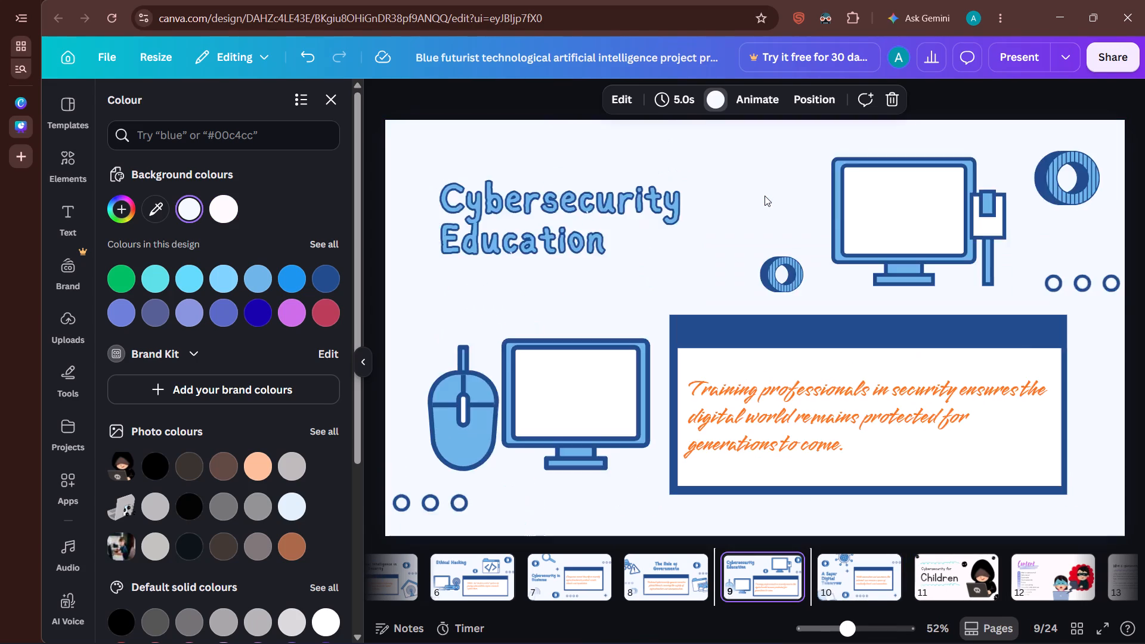
Go back to the first slide and look through the whole deck up to the Resources Page.
{"action": "key", "text": "Left"}
{"action": "key", "text": "Left"}
{"action": "key", "text": "Left"}
{"action": "key", "text": "Left"}
{"action": "key", "text": "Left"}
{"action": "key", "text": "Left"}
{"action": "key", "text": "Left"}
{"action": "key", "text": "Left"}
{"action": "key", "text": "Left"}
{"action": "key", "text": "Left"}
{"action": "key", "text": "Left"}
{"action": "key", "text": "Left"}
{"action": "key", "text": "Left"}
{"action": "key", "text": "Left"}
{"action": "key", "text": "Left"}
{"action": "key", "text": "Left"}
{"action": "key", "text": "Left"}
{"action": "key", "text": "Left"}
{"action": "key", "text": "Left"}
{"action": "key", "text": "Left"}
{"action": "key", "text": "Left"}
{"action": "key", "text": "Left"}
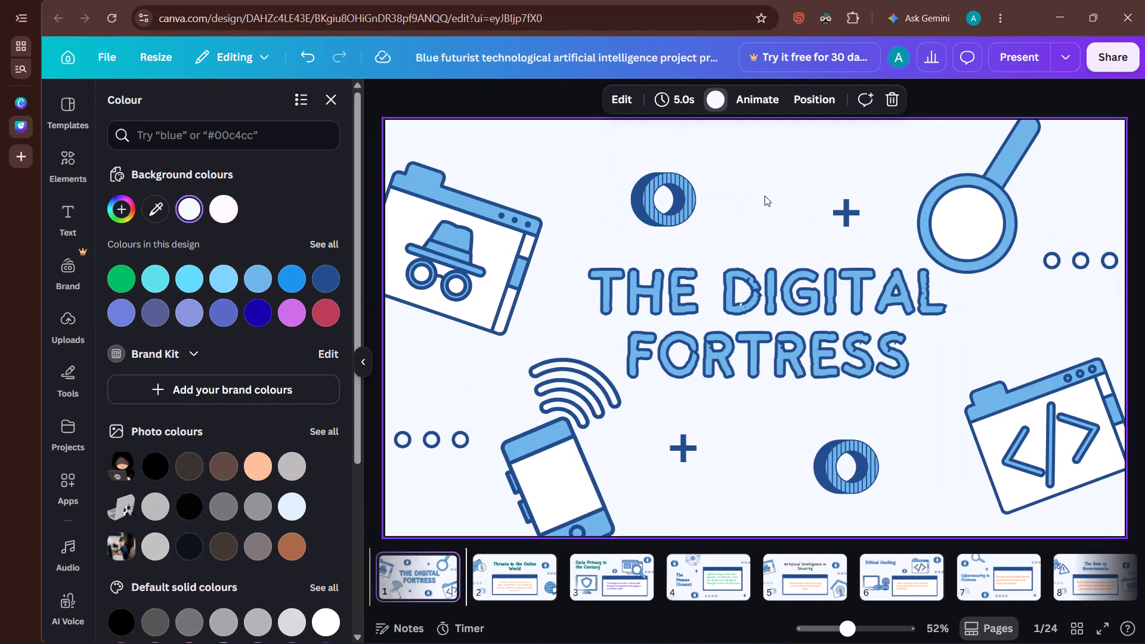
{"action": "key", "text": "Right"}
{"action": "key", "text": "Right"}
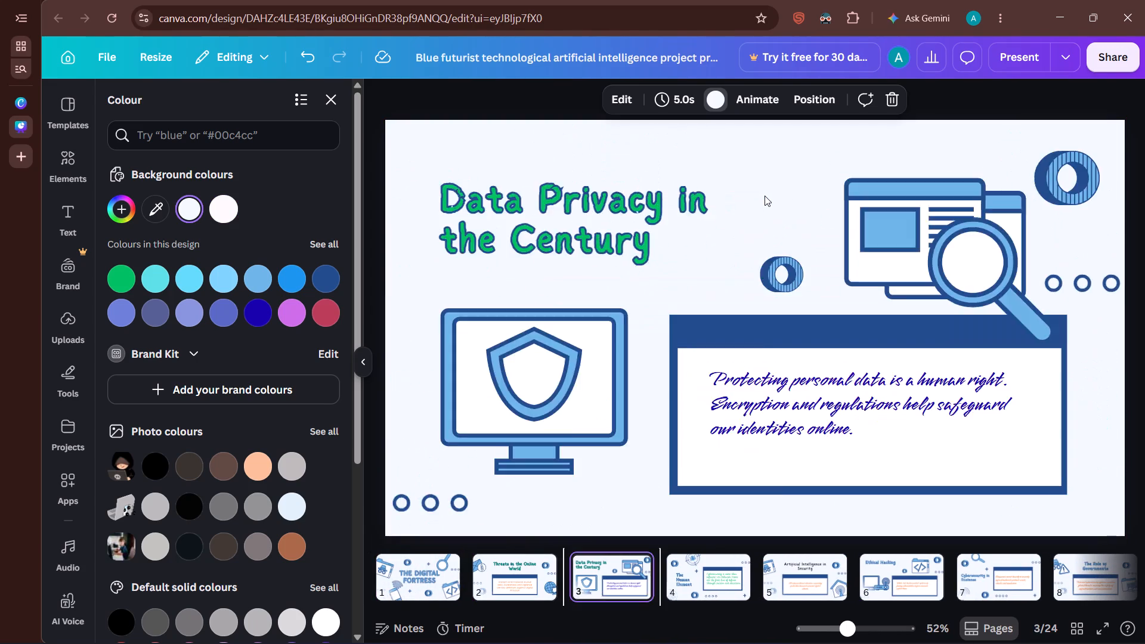
{"action": "key", "text": "Right"}
{"action": "key", "text": "Right"}
{"action": "key", "text": "Right"}
{"action": "key", "text": "Right"}
{"action": "key", "text": "Right"}
{"action": "key", "text": "Right"}
{"action": "key", "text": "Right"}
{"action": "key", "text": "Right"}
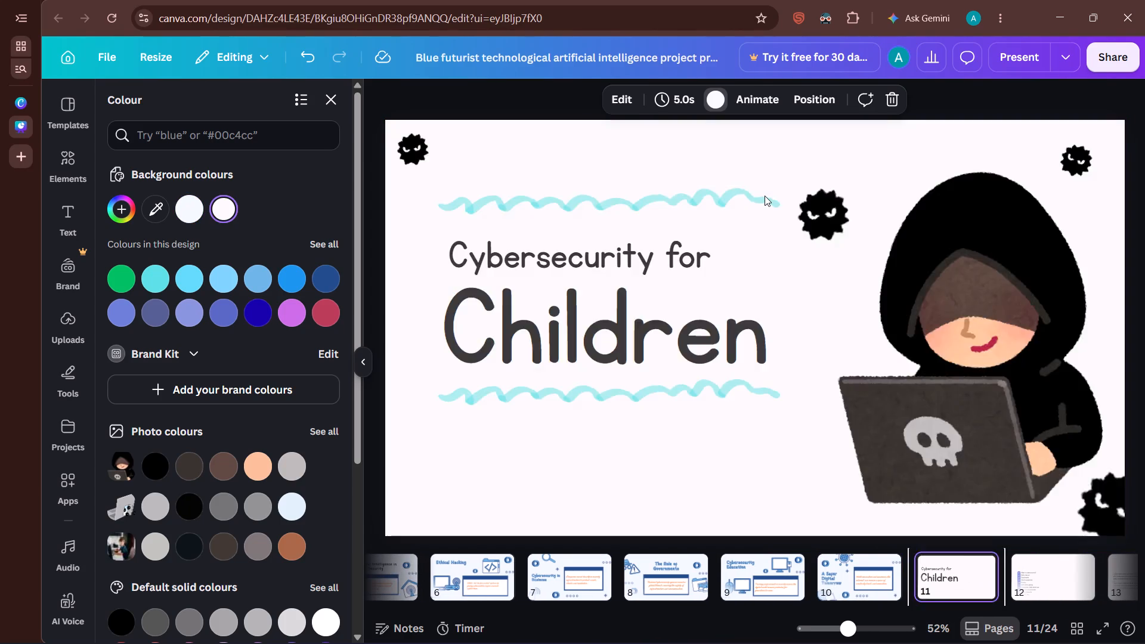
{"action": "key", "text": "Right"}
{"action": "key", "text": "Right"}
{"action": "key", "text": "Right"}
{"action": "key", "text": "Right"}
{"action": "key", "text": "Right"}
{"action": "key", "text": "Right"}
{"action": "key", "text": "Right"}
{"action": "key", "text": "Right"}
{"action": "key", "text": "Right"}
{"action": "key", "text": "Right"}
{"action": "key", "text": "Right"}
{"action": "key", "text": "Right"}
{"action": "key", "text": "Right"}
{"action": "key", "text": "Right"}
{"action": "key", "text": "Right"}
{"action": "key", "text": "Right"}
{"action": "key", "text": "Right"}
{"action": "key", "text": "Right"}
{"action": "key", "text": "Right"}
{"action": "key", "text": "Right"}
{"action": "key", "text": "Right"}
{"action": "key", "text": "Right"}
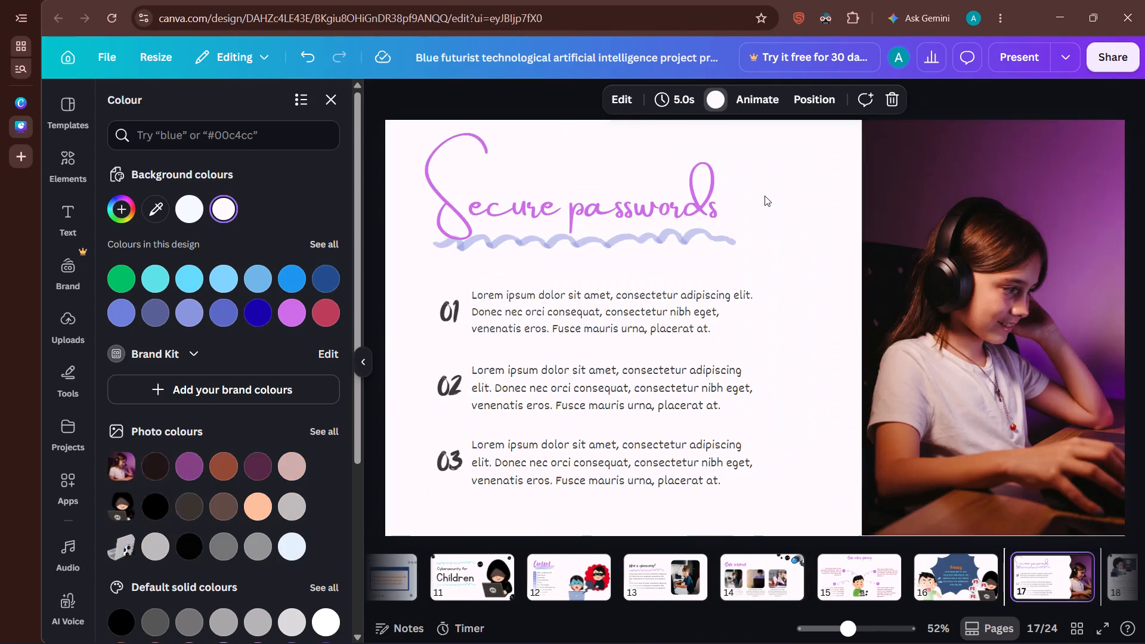
{"action": "key", "text": "Right"}
{"action": "key", "text": "Right"}
{"action": "key", "text": "Right"}
{"action": "key", "text": "Right"}
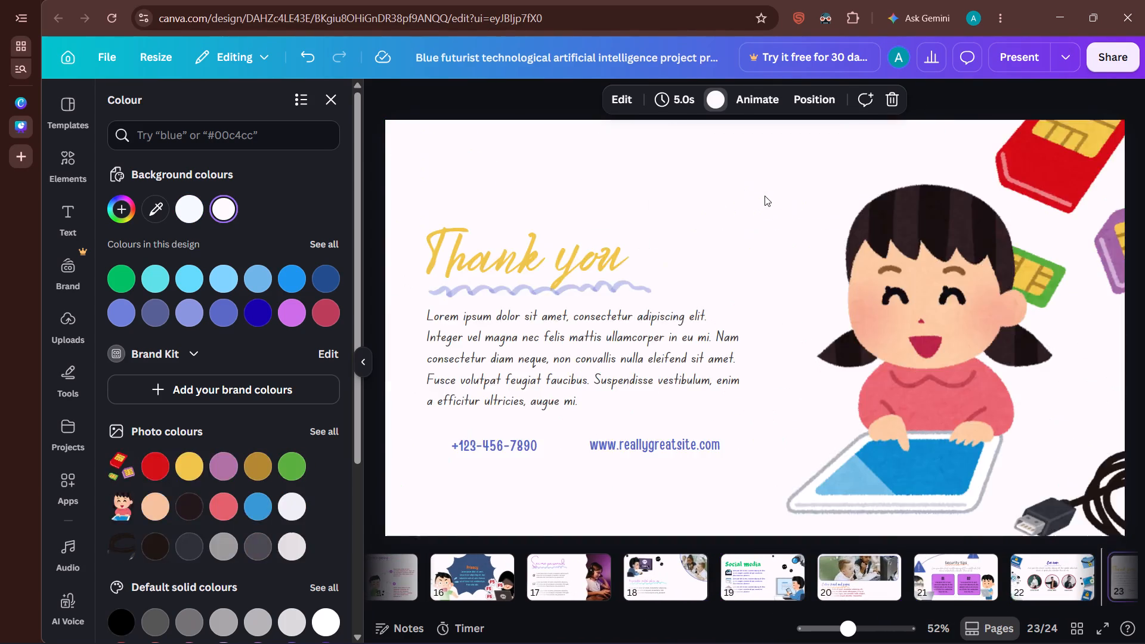
{"action": "key", "text": "Right"}
{"action": "key", "text": "Right"}
{"action": "key", "text": "Right"}
{"action": "key", "text": "Right"}
Look back through the deck from the Resources Page to the Digital Fortress title slide.
{"action": "key", "text": "Left"}
{"action": "key", "text": "Left"}
{"action": "key", "text": "Left"}
{"action": "key", "text": "Left"}
{"action": "key", "text": "Left"}
{"action": "key", "text": "Left"}
{"action": "key", "text": "Left"}
{"action": "key", "text": "Left"}
{"action": "key", "text": "Left"}
{"action": "key", "text": "Left"}
{"action": "key", "text": "Left"}
{"action": "key", "text": "Left"}
{"action": "key", "text": "Left"}
{"action": "key", "text": "Left"}
{"action": "key", "text": "Left"}
{"action": "key", "text": "Left"}
{"action": "key", "text": "Left"}
{"action": "key", "text": "Left"}
{"action": "key", "text": "Left"}
{"action": "key", "text": "Left"}
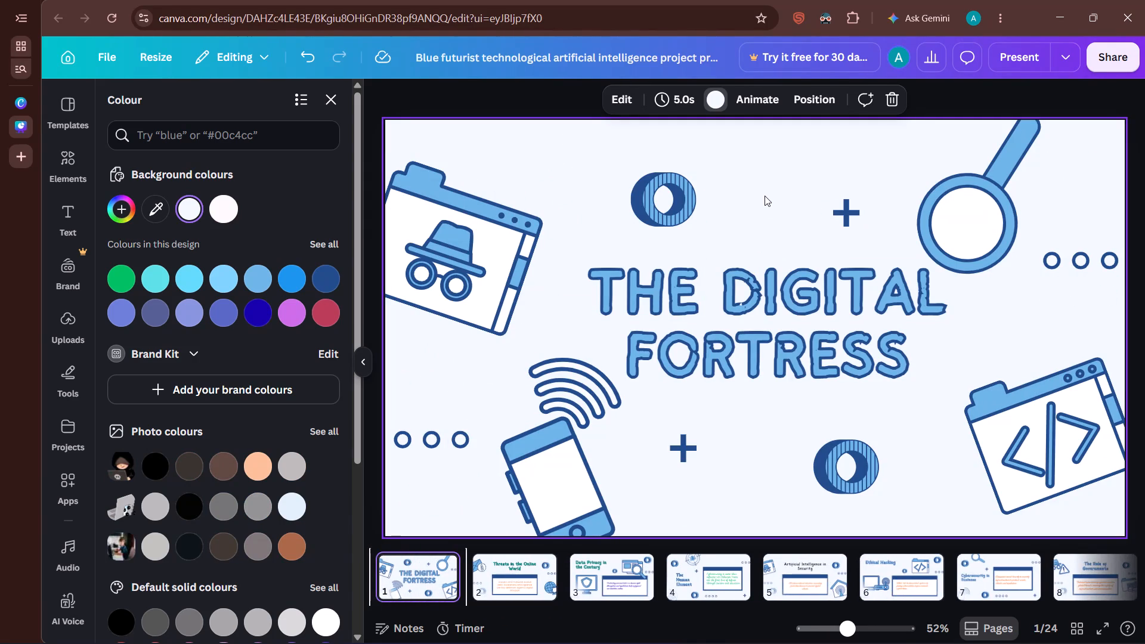
On The Human Element slide, enlarge the green body text to about size 45.8 and move it slightly lower within its white box.
{"action": "key", "text": "Right"}
{"action": "key", "text": "Right"}
{"action": "key", "text": "Right"}
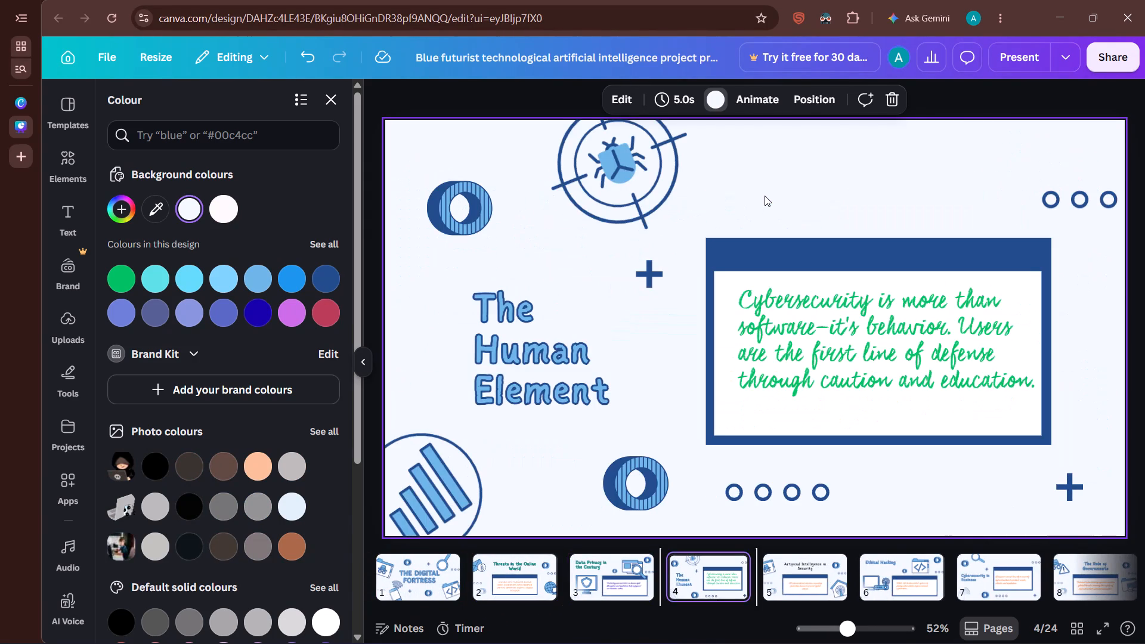
{"action": "left_click", "coordinate": [851, 305]}
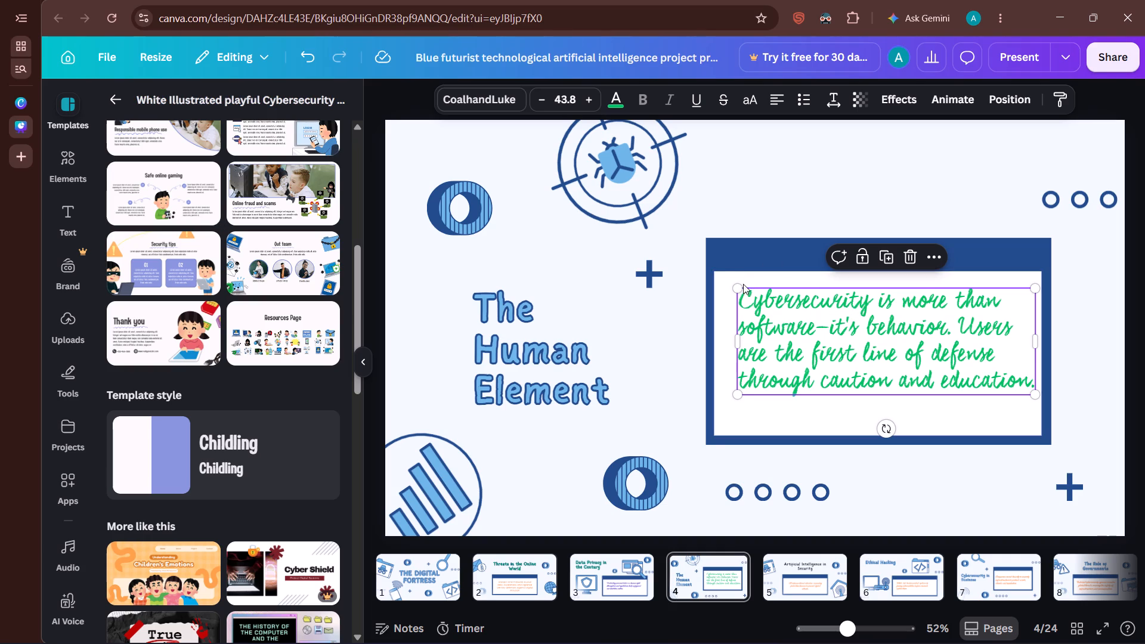
{"action": "left_click_drag", "start_coordinate": [736, 292], "coordinate": [707, 279]}
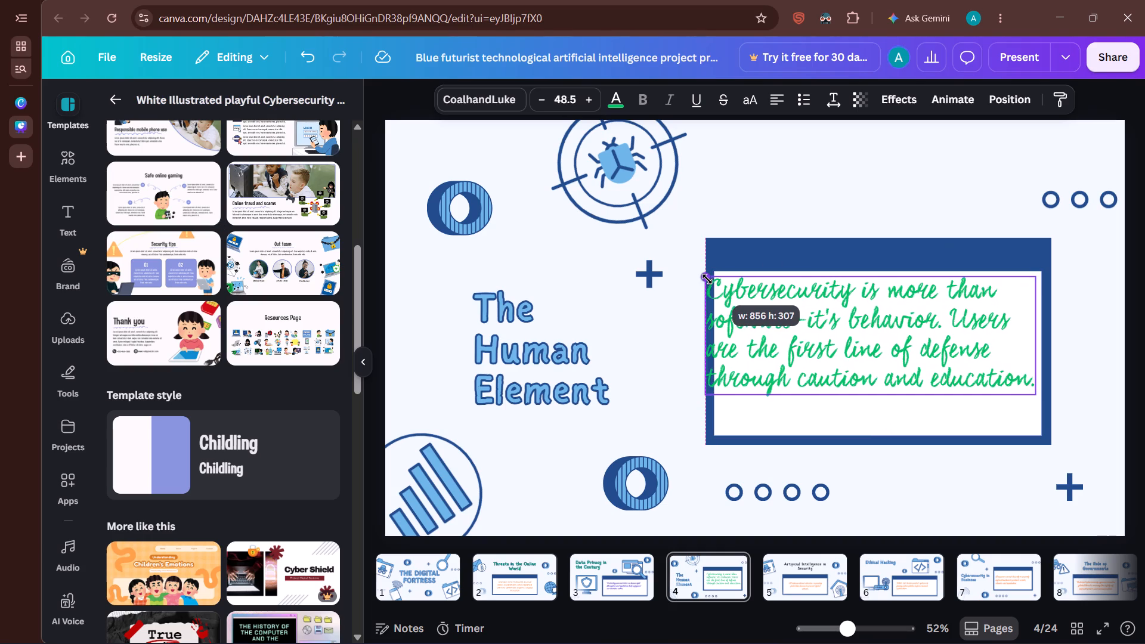
{"action": "left_click_drag", "start_coordinate": [707, 279], "coordinate": [725, 297]}
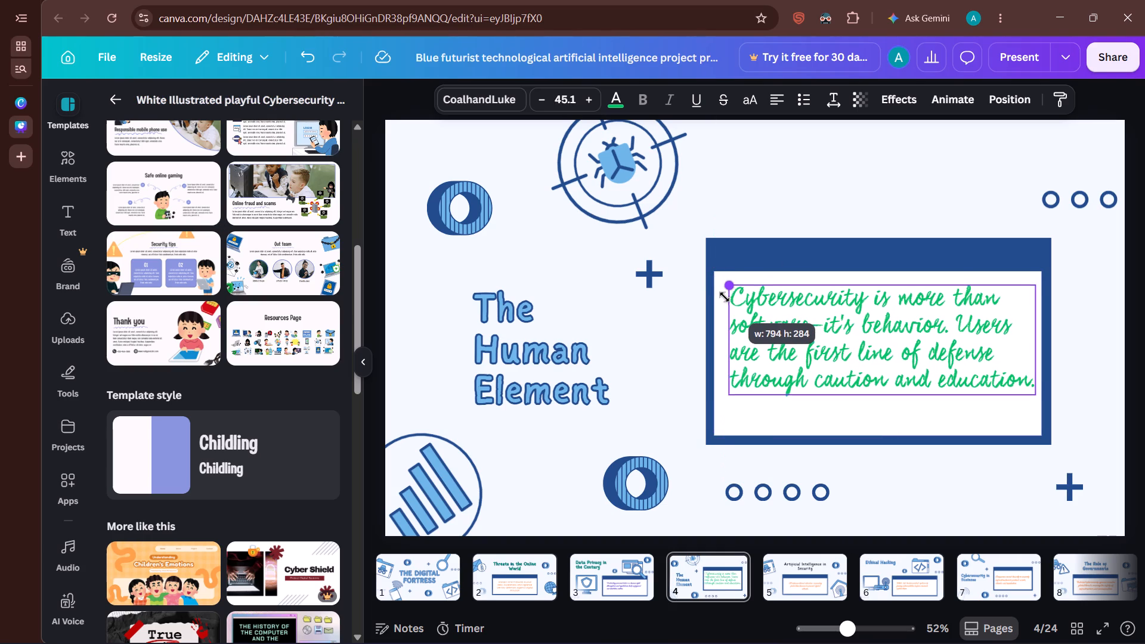
{"action": "left_click_drag", "start_coordinate": [725, 297], "coordinate": [719, 293]}
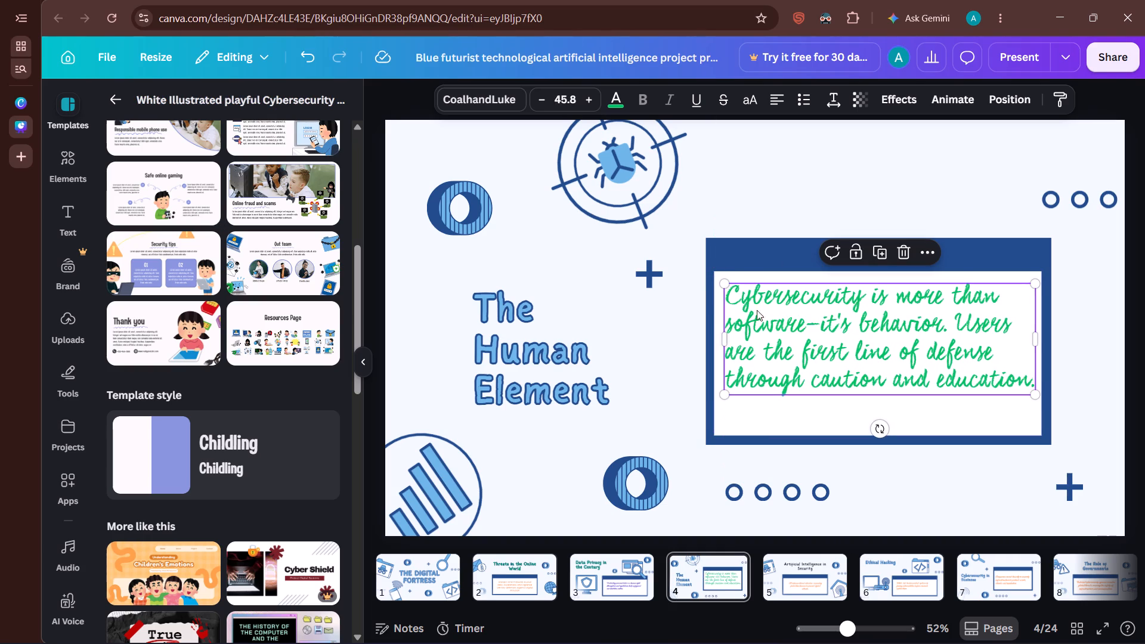
{"action": "left_click_drag", "start_coordinate": [767, 316], "coordinate": [767, 329]}
{"action": "left_click", "coordinate": [757, 210]}
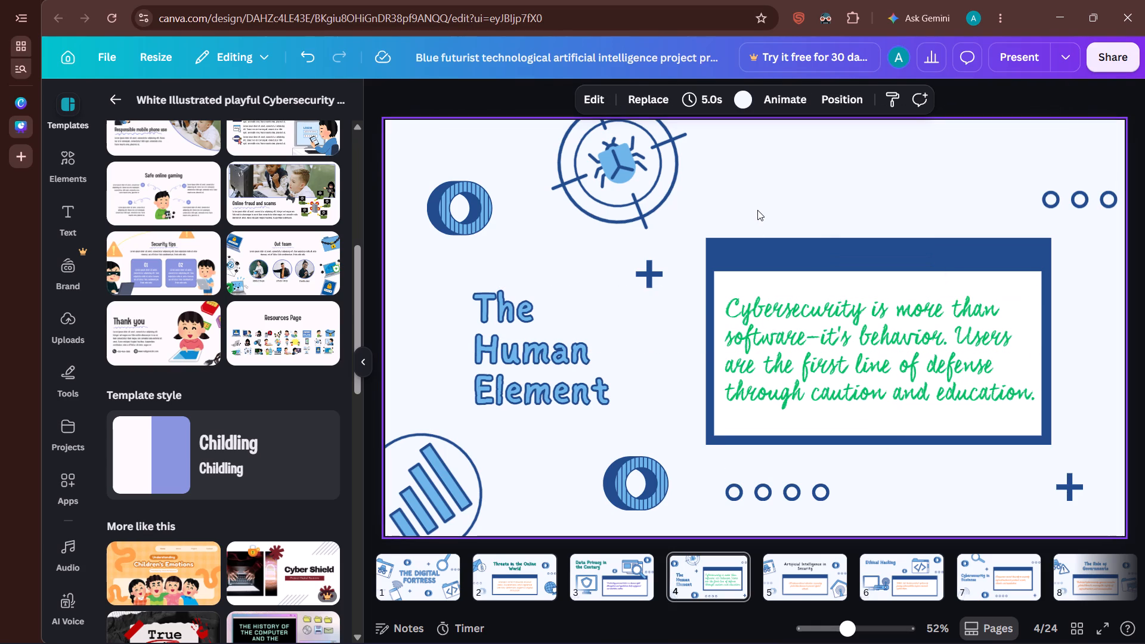
Review the slides from Artificial Intelligence in Security through to Responsible mobile phone use.
{"action": "key", "text": "Right"}
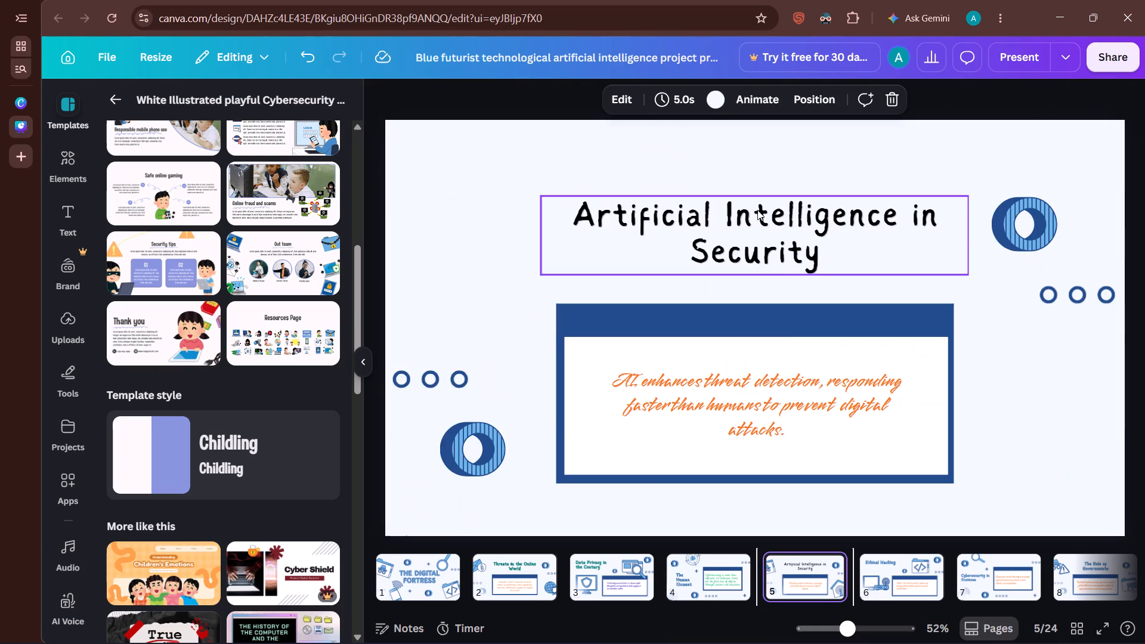
{"action": "key", "text": "Right"}
{"action": "key", "text": "Right"}
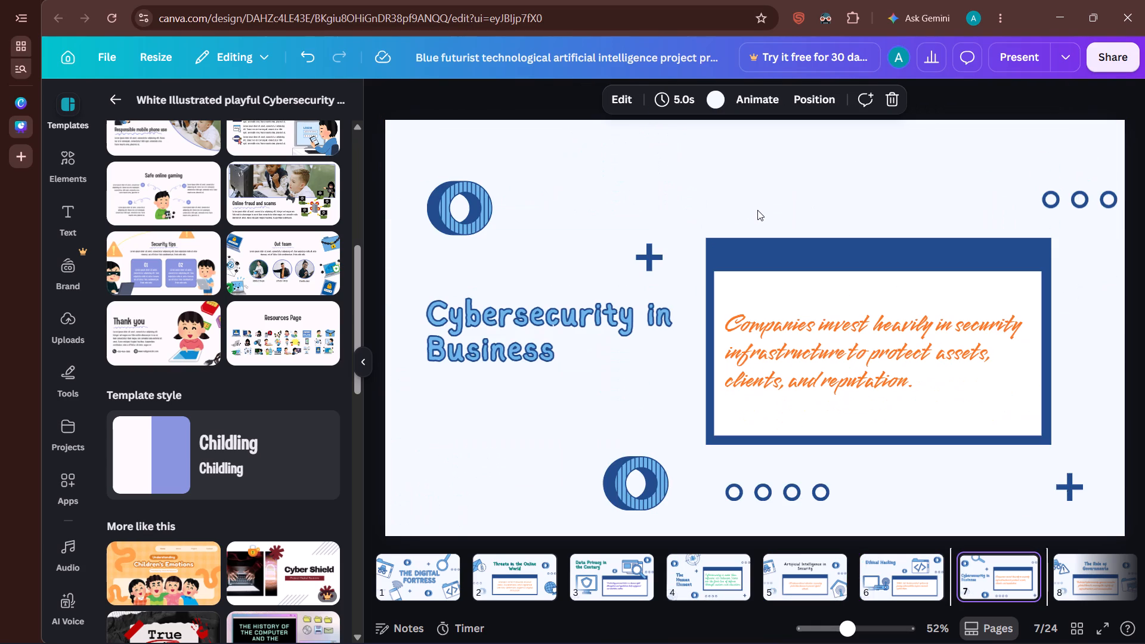
{"action": "key", "text": "Right"}
{"action": "key", "text": "Right"}
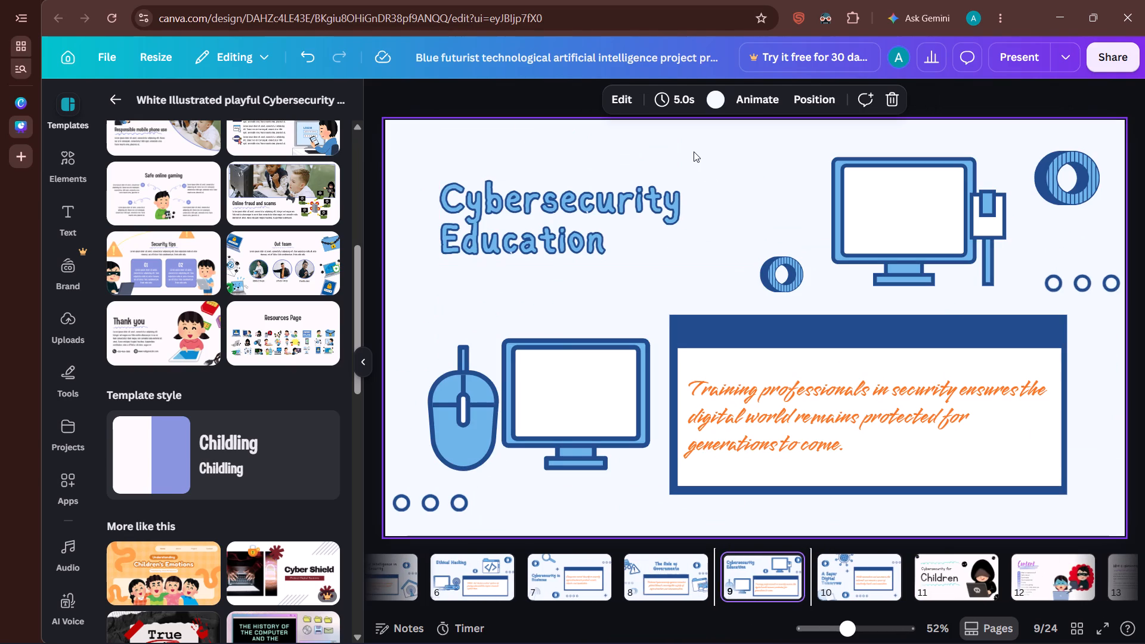
{"action": "key", "text": "Right"}
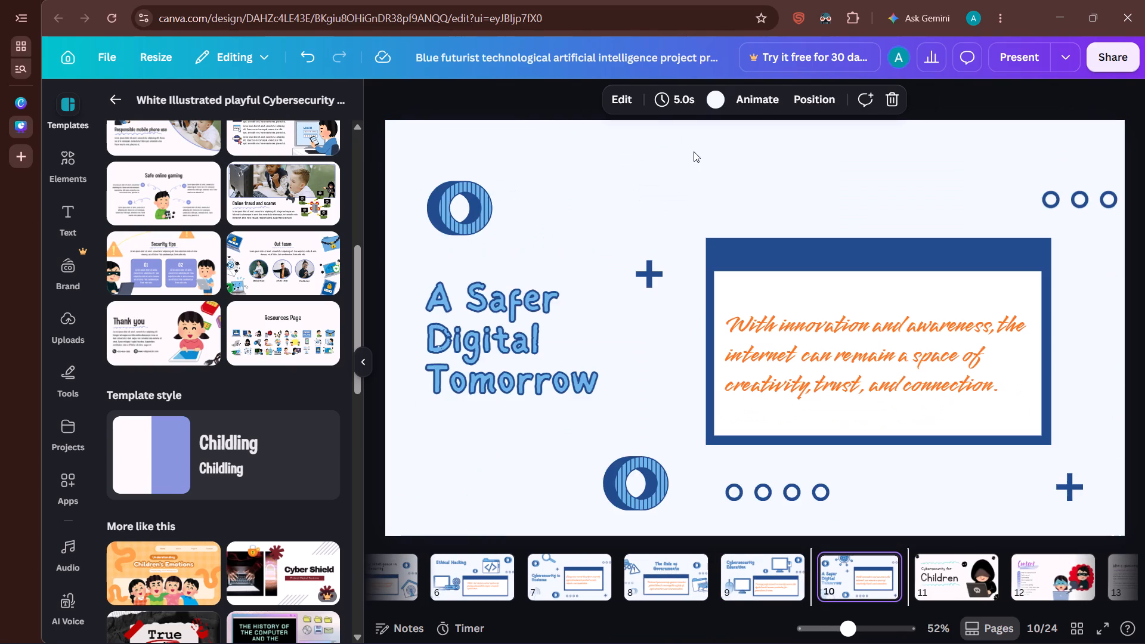
{"action": "key", "text": "Right"}
{"action": "key", "text": "Right"}
{"action": "key", "text": "Right"}
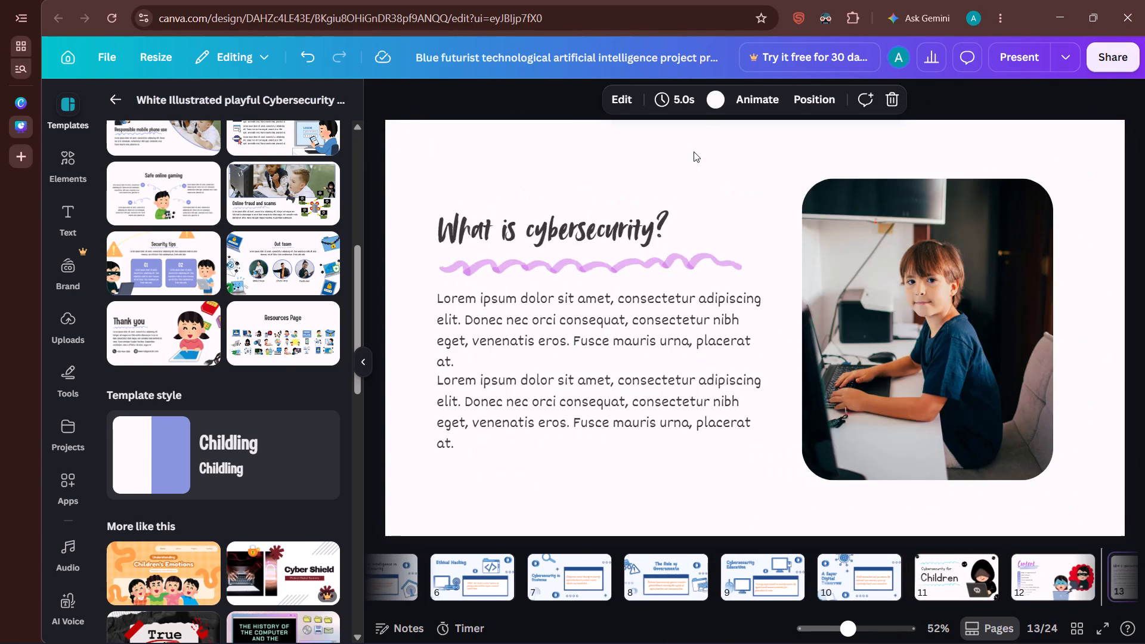
{"action": "key", "text": "Right"}
{"action": "key", "text": "Right"}
{"action": "key", "text": "Right"}
{"action": "key", "text": "Right"}
{"action": "key", "text": "Right"}
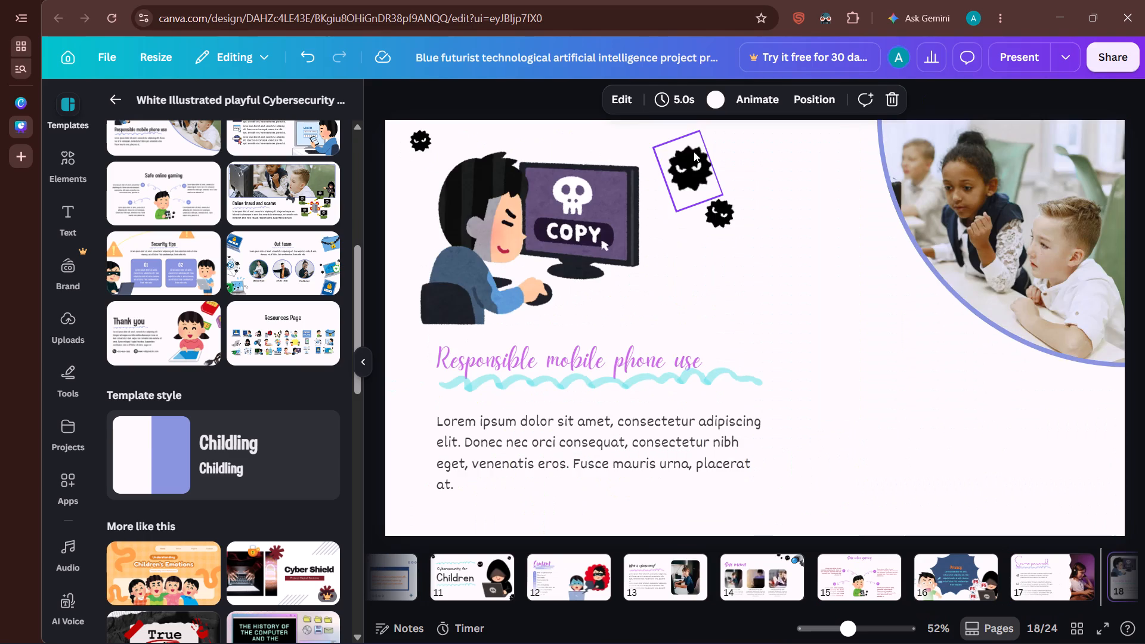
{"action": "left_click", "coordinate": [1002, 102]}
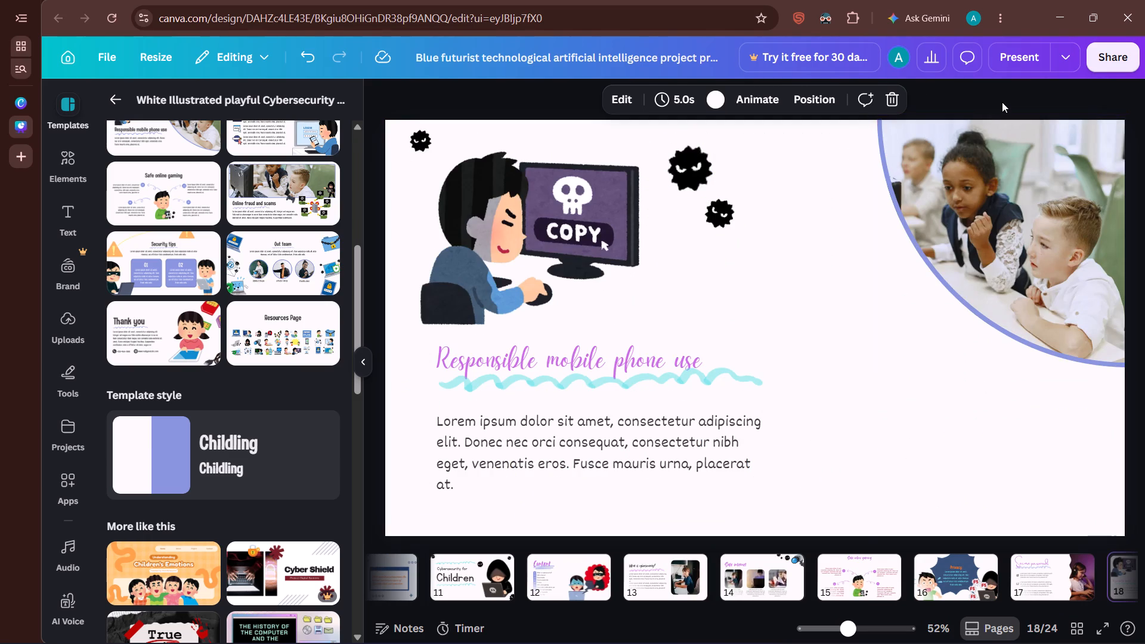
Review the remaining slides from Responsible mobile phone use through to the Resources Page.
{"action": "key", "text": "Right"}
{"action": "key", "text": "Right"}
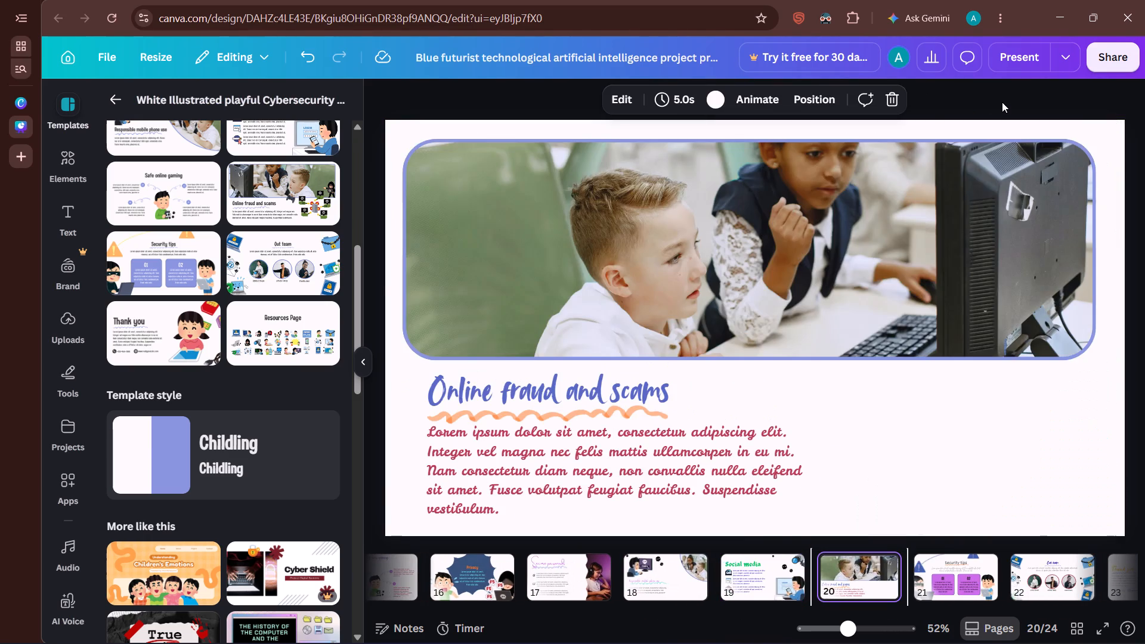
{"action": "key", "text": "Right"}
{"action": "key", "text": "Right"}
{"action": "key", "text": "Right"}
{"action": "key", "text": "Right"}
{"action": "key", "text": "Right"}
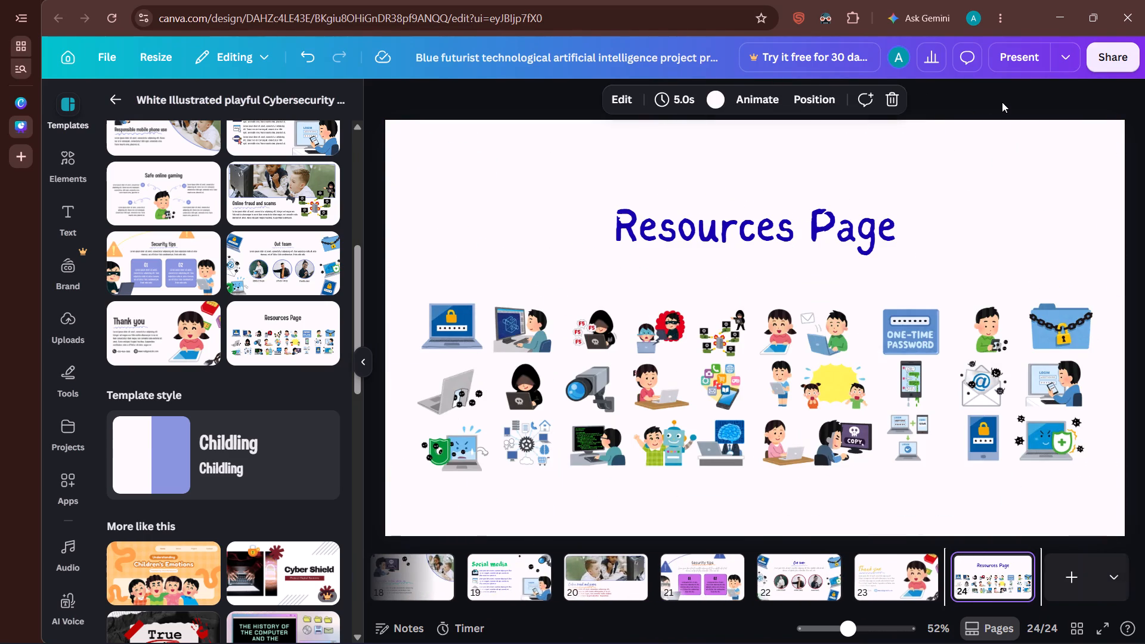
{"action": "key", "text": "Right"}
{"action": "key", "text": "Left"}
{"action": "key", "text": "Left"}
{"action": "key", "text": "Right"}
{"action": "key", "text": "Right"}
{"action": "key", "text": "Right"}
Look back through the whole deck from the Resources Page to the Digital Fortress title slide.
{"action": "key", "text": "Left"}
{"action": "key", "text": "Left"}
{"action": "key", "text": "Left"}
{"action": "key", "text": "Left"}
{"action": "key", "text": "Left"}
{"action": "key", "text": "Left"}
{"action": "key", "text": "Left"}
{"action": "key", "text": "Left"}
{"action": "key", "text": "Left"}
{"action": "key", "text": "Left"}
{"action": "key", "text": "Left"}
{"action": "key", "text": "Left"}
{"action": "key", "text": "Left"}
{"action": "key", "text": "Left"}
{"action": "key", "text": "Left"}
{"action": "key", "text": "Left"}
{"action": "key", "text": "Left"}
{"action": "key", "text": "Left"}
{"action": "key", "text": "Left"}
{"action": "key", "text": "Left"}
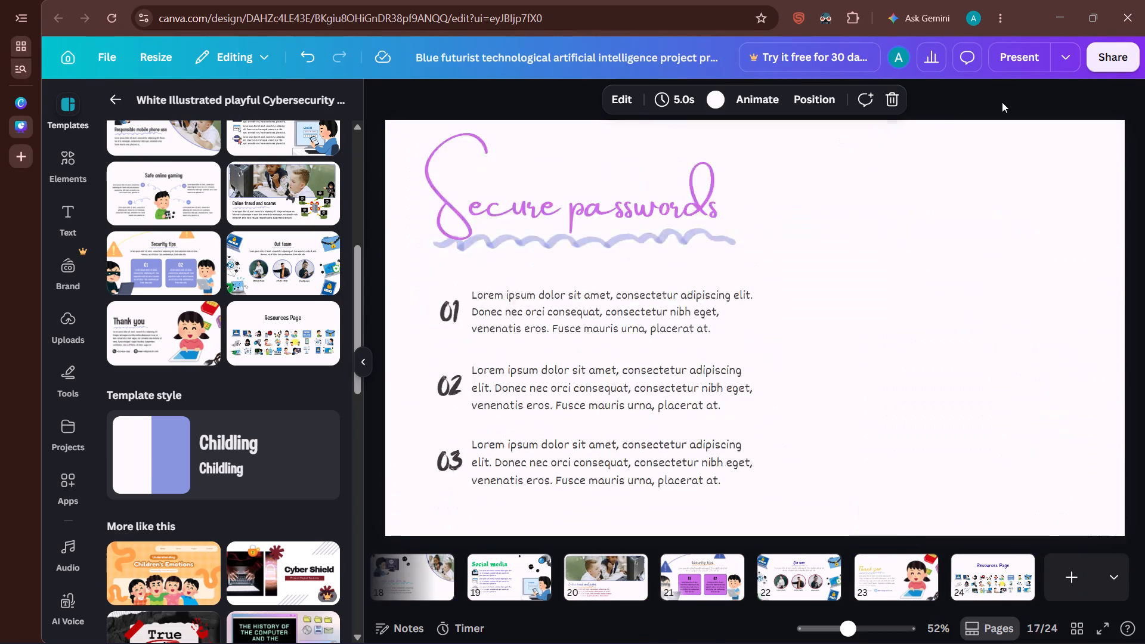
{"action": "key", "text": "Left"}
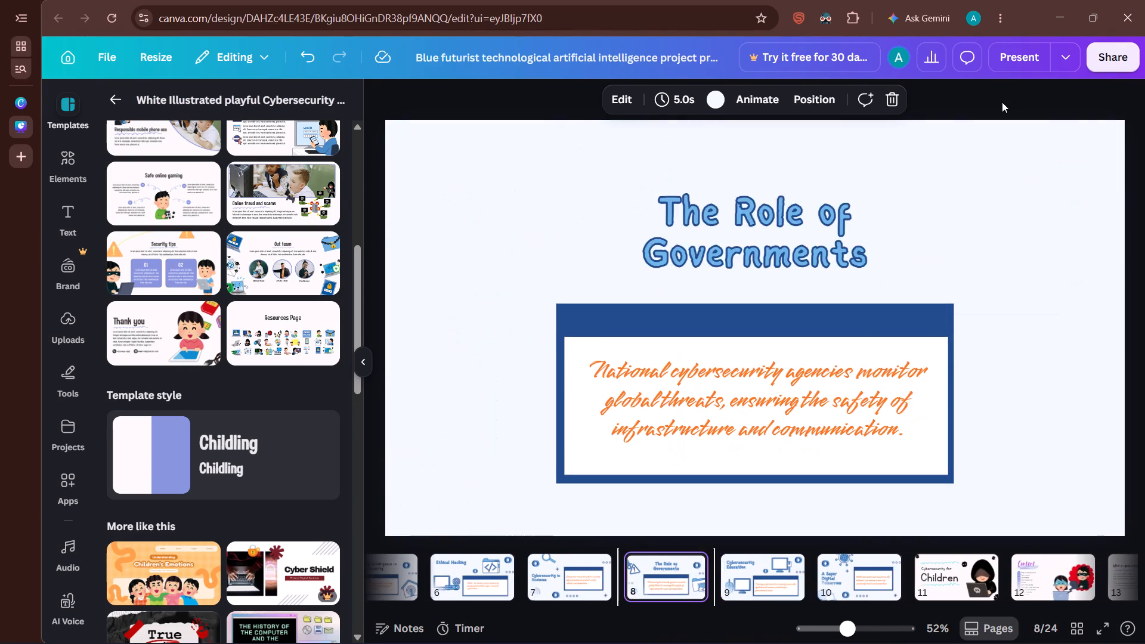
{"action": "key", "text": "Left"}
{"action": "key", "text": "Left"}
{"action": "key", "text": "Left"}
{"action": "key", "text": "Left"}
{"action": "key", "text": "Left"}
{"action": "key", "text": "Left"}
{"action": "key", "text": "Left"}
{"action": "key", "text": "Left"}
{"action": "key", "text": "Left"}
{"action": "key", "text": "Left"}
{"action": "key", "text": "Left"}
{"action": "key", "text": "Left"}
{"action": "key", "text": "Left"}
{"action": "key", "text": "Left"}
{"action": "key", "text": "Left"}
{"action": "key", "text": "Left"}
{"action": "key", "text": "Left"}
{"action": "key", "text": "Left"}
{"action": "key", "text": "Left"}
{"action": "key", "text": "Left"}
{"action": "key", "text": "Left"}
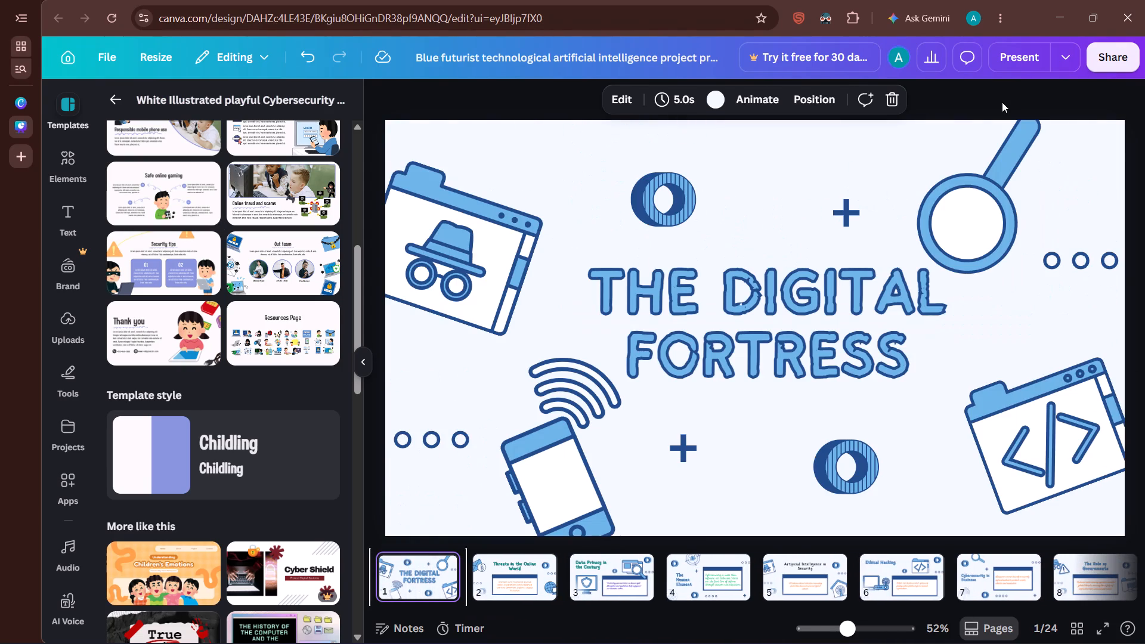
Look through the deck once more from the Digital Fortress title slide to the Resources Page.
{"action": "key", "text": "Right"}
{"action": "key", "text": "Right"}
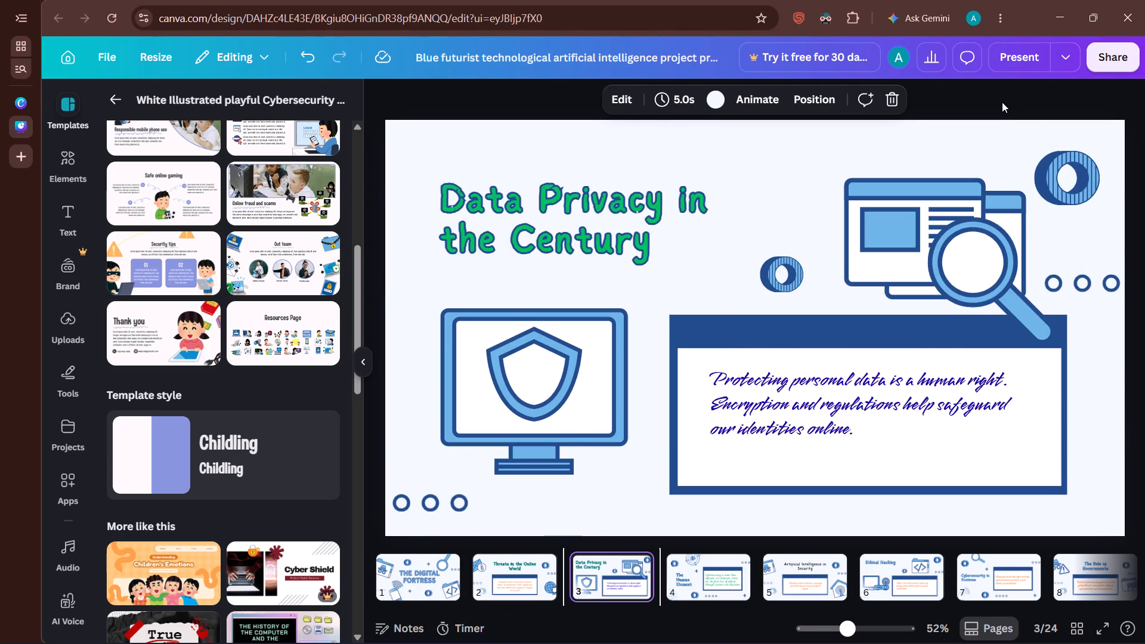
{"action": "key", "text": "Right"}
{"action": "key", "text": "Right"}
{"action": "key", "text": "Right"}
{"action": "key", "text": "Right"}
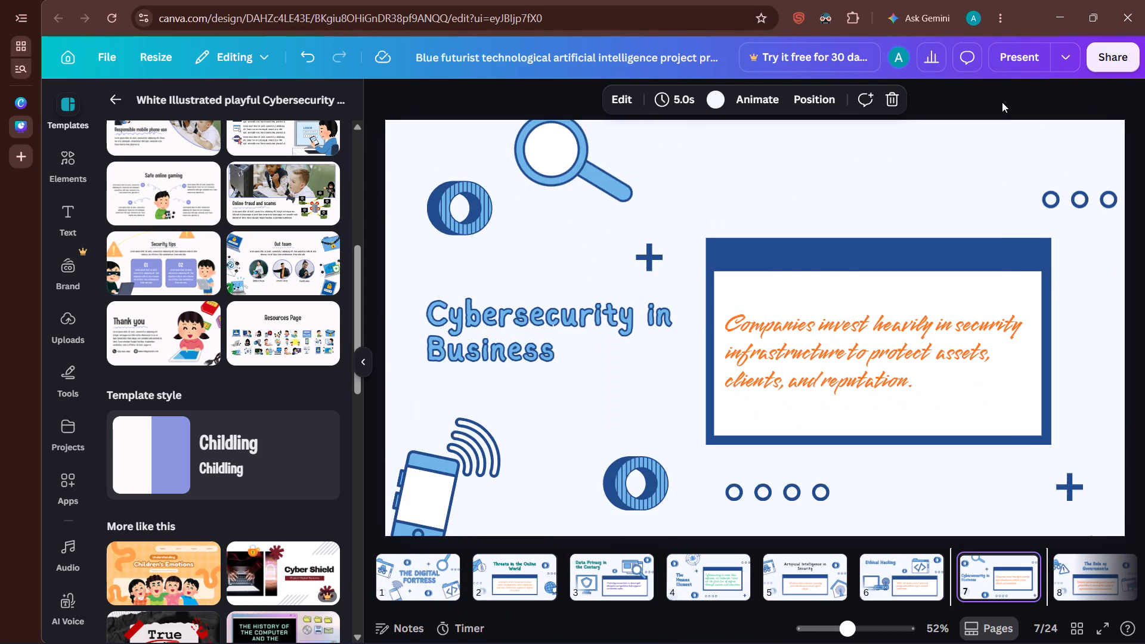
{"action": "key", "text": "Right"}
{"action": "key", "text": "Right"}
{"action": "key", "text": "Right"}
{"action": "key", "text": "Right"}
{"action": "key", "text": "Right"}
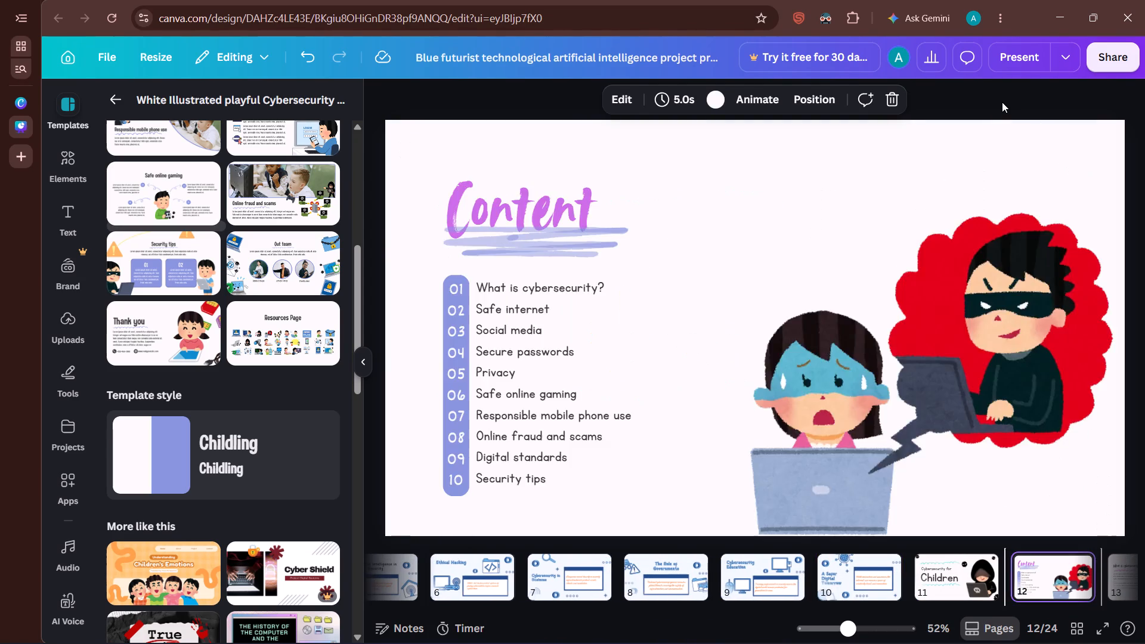
{"action": "key", "text": "Right"}
{"action": "key", "text": "Right"}
{"action": "key", "text": "Right"}
{"action": "key", "text": "Right"}
{"action": "key", "text": "Right"}
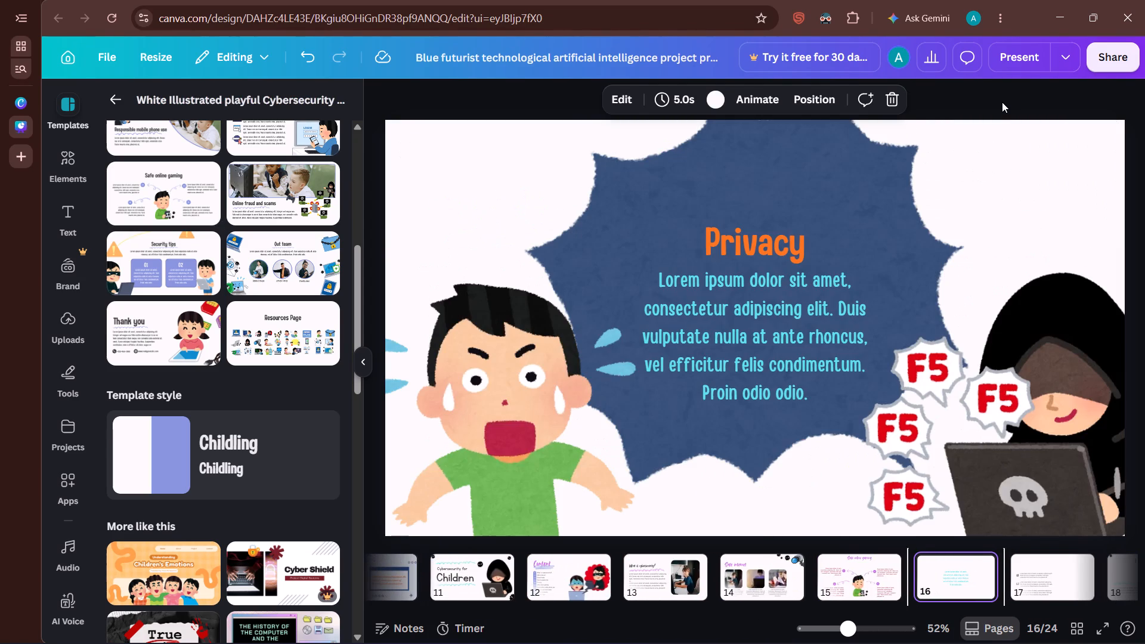
{"action": "key", "text": "Right"}
{"action": "key", "text": "Right"}
{"action": "key", "text": "Right"}
{"action": "key", "text": "Right"}
{"action": "key", "text": "Right"}
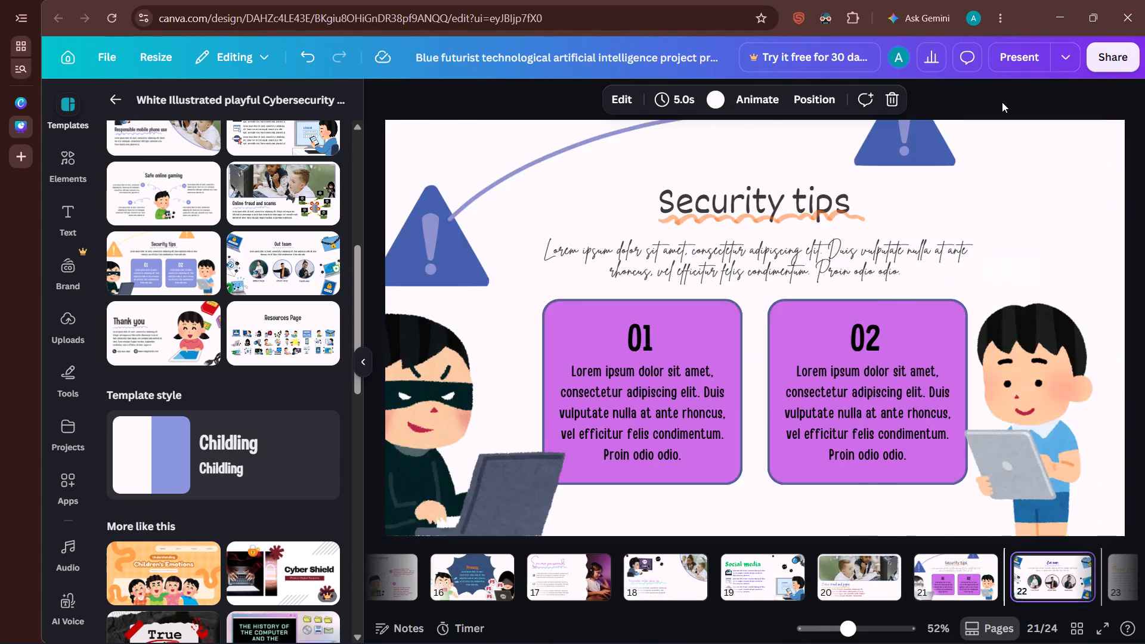
{"action": "key", "text": "Right"}
{"action": "key", "text": "Right"}
{"action": "key", "text": "Right"}
{"action": "key", "text": "Right"}
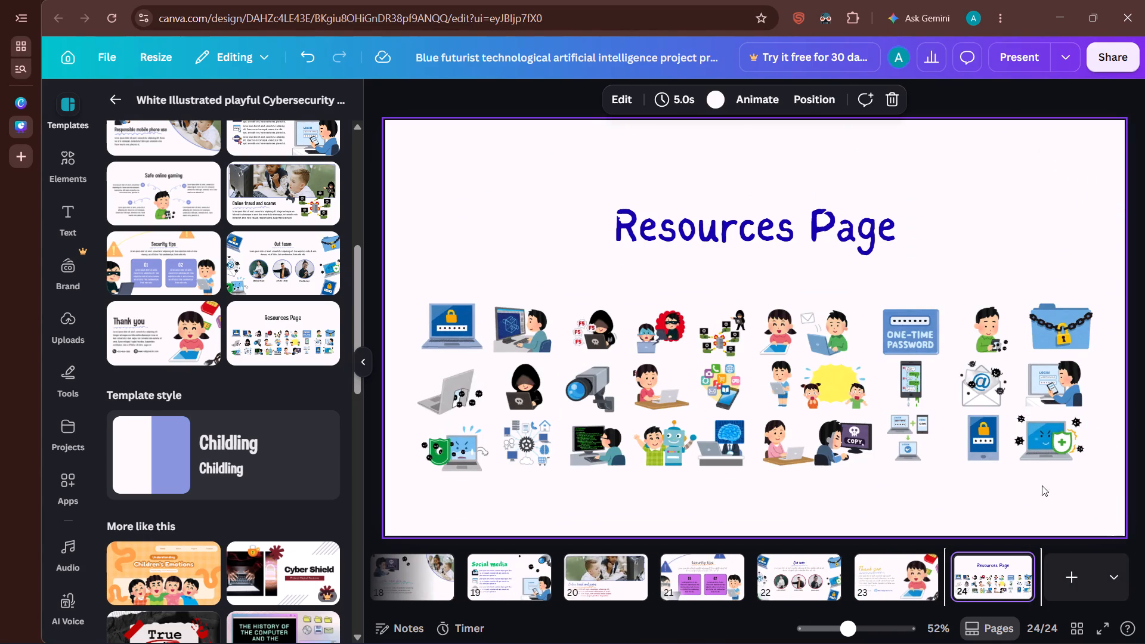
Add a blank slide after the Resources Page and apply all 10 pages of the Blue and White Simple Connectivity Presentation template.
{"action": "left_click", "coordinate": [1079, 557]}
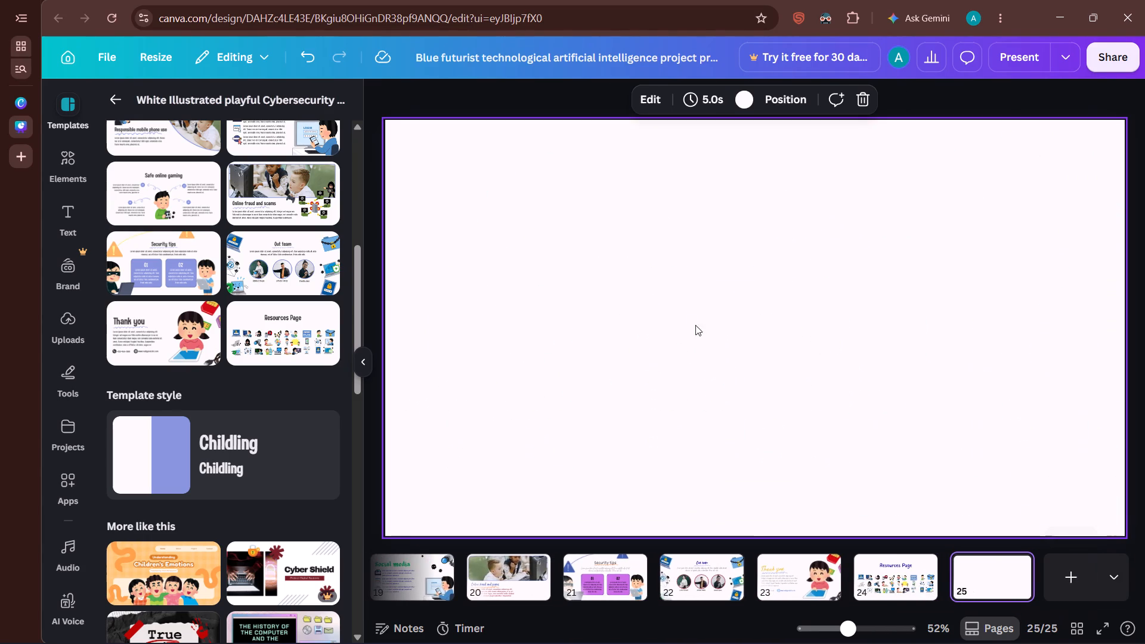
{"action": "scroll", "coordinate": [300, 418], "scroll_direction": "down", "scroll_amount": 2}
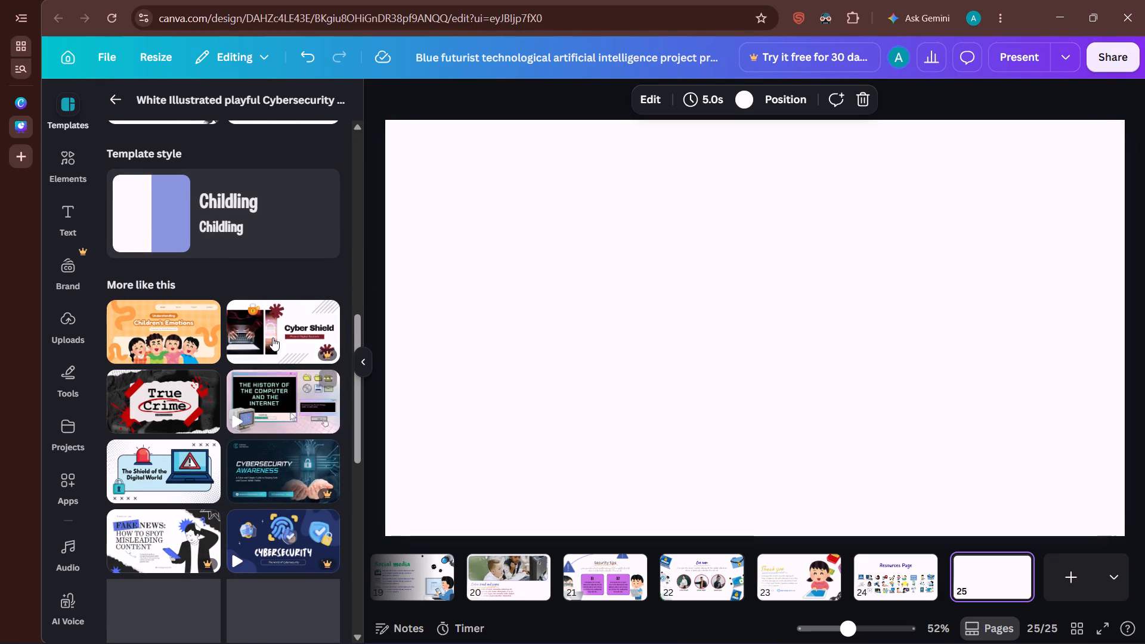
{"action": "scroll", "coordinate": [233, 471], "scroll_direction": "down", "scroll_amount": 1}
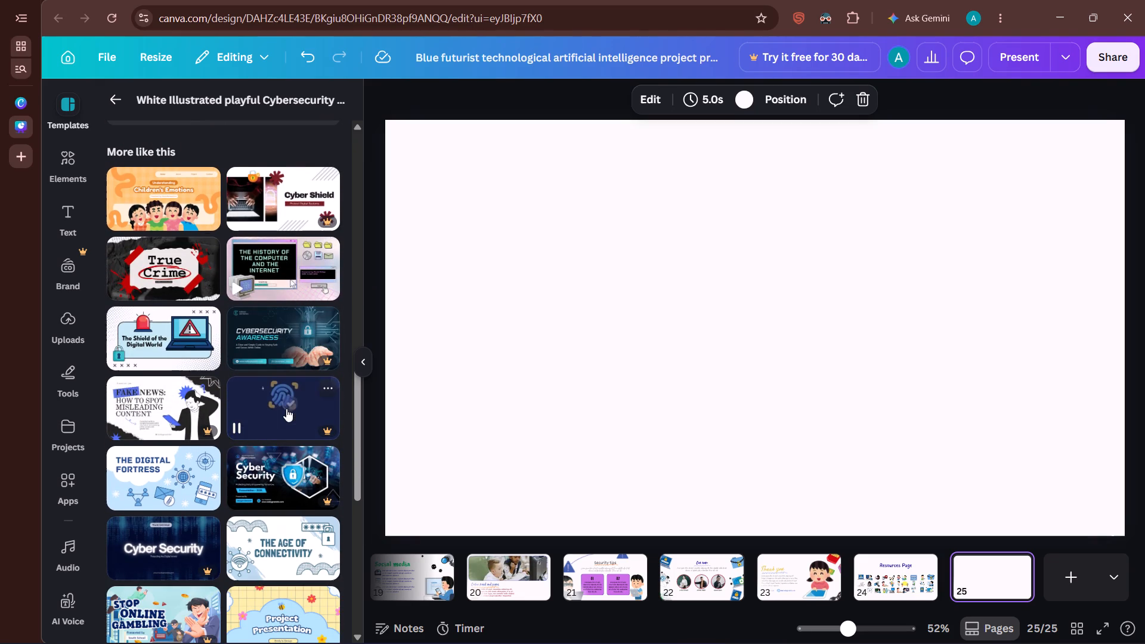
{"action": "scroll", "coordinate": [187, 496], "scroll_direction": "down", "scroll_amount": 1}
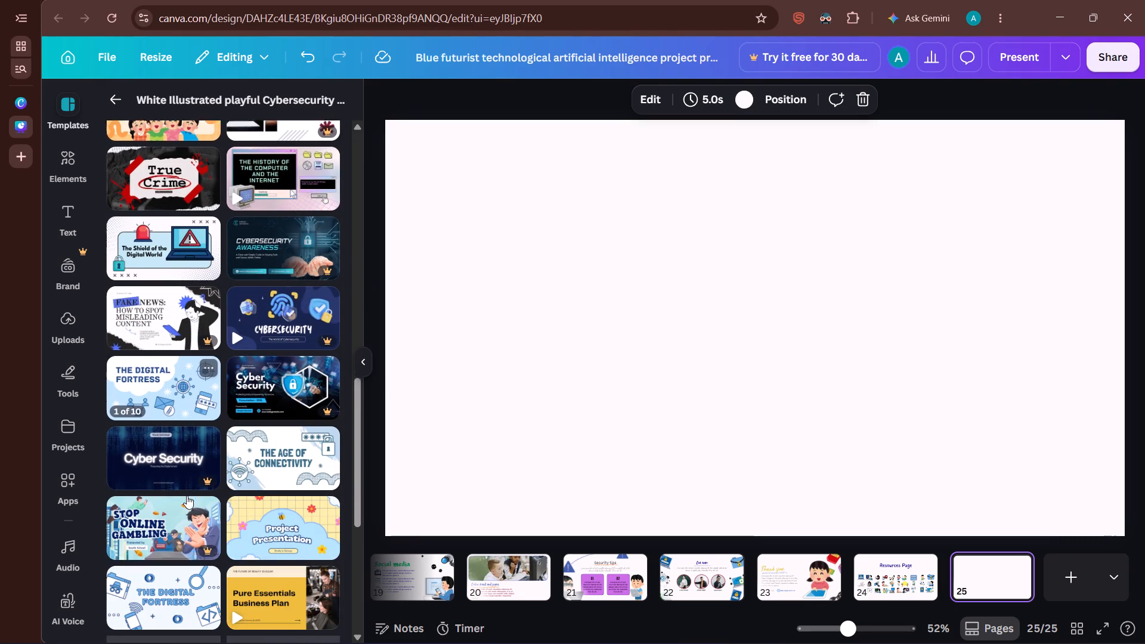
{"action": "scroll", "coordinate": [187, 496], "scroll_direction": "down", "scroll_amount": 1}
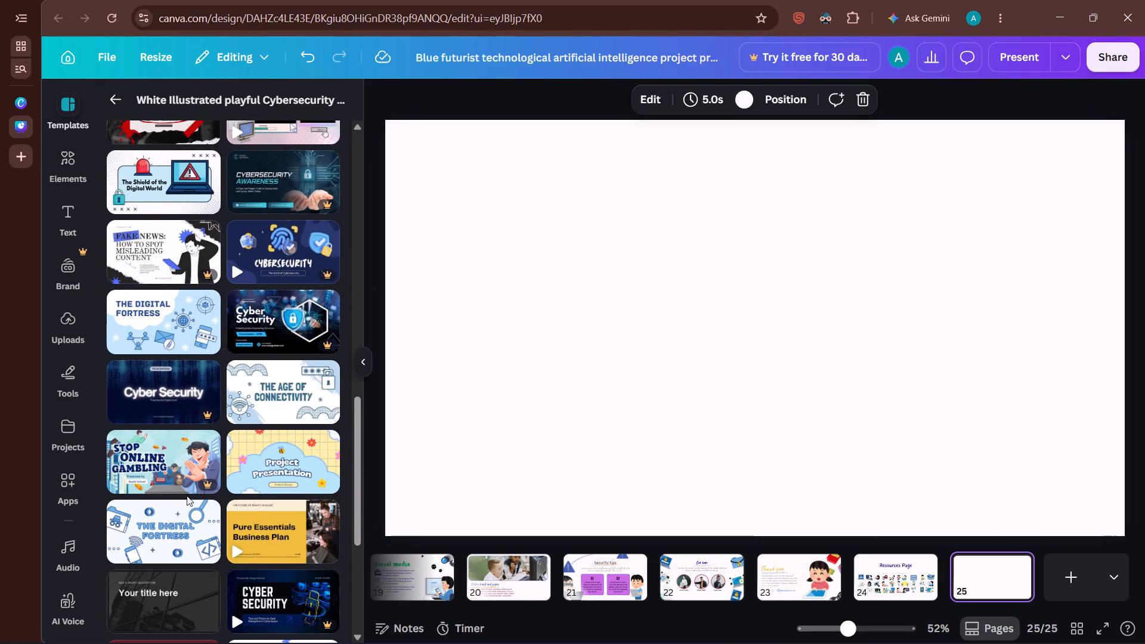
{"action": "left_click", "coordinate": [293, 374]}
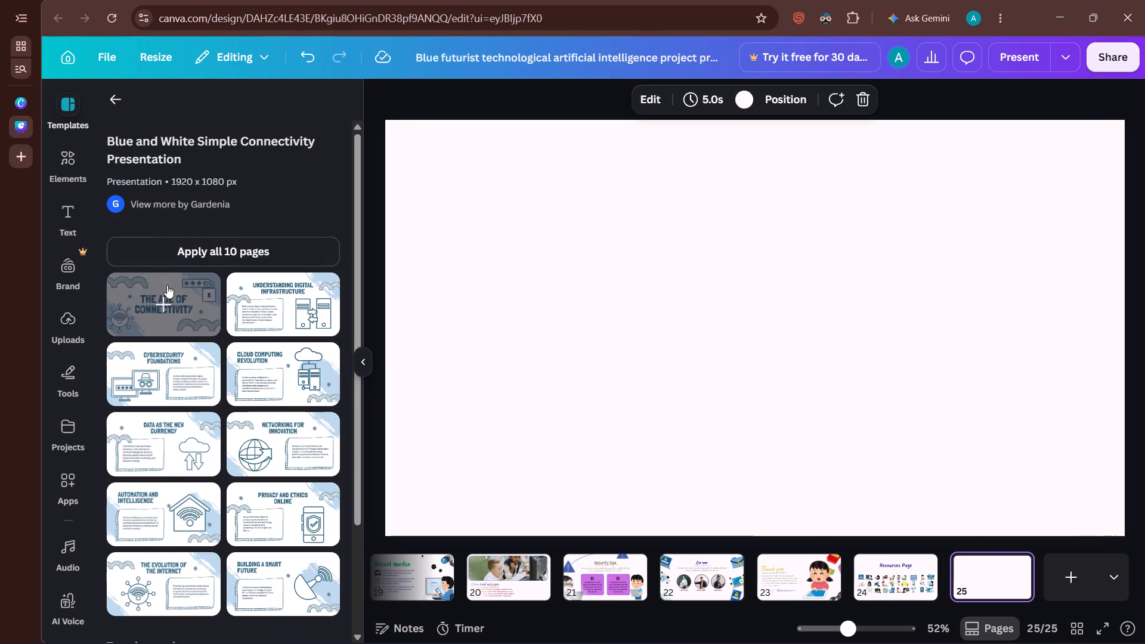
{"action": "left_click", "coordinate": [249, 241]}
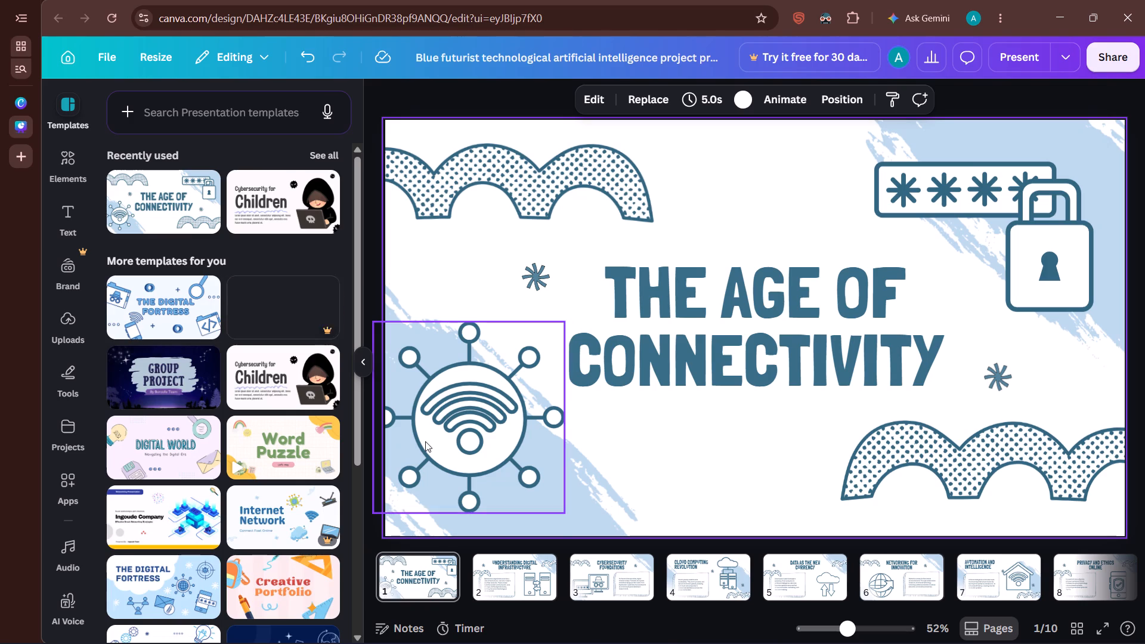
Set the text colour of The Age of Connectivity title to black, trying Greyazure and white first.
{"action": "scroll", "coordinate": [611, 606], "scroll_direction": "left", "scroll_amount": 7}
{"action": "scroll", "coordinate": [611, 606], "scroll_direction": "right", "scroll_amount": 13}
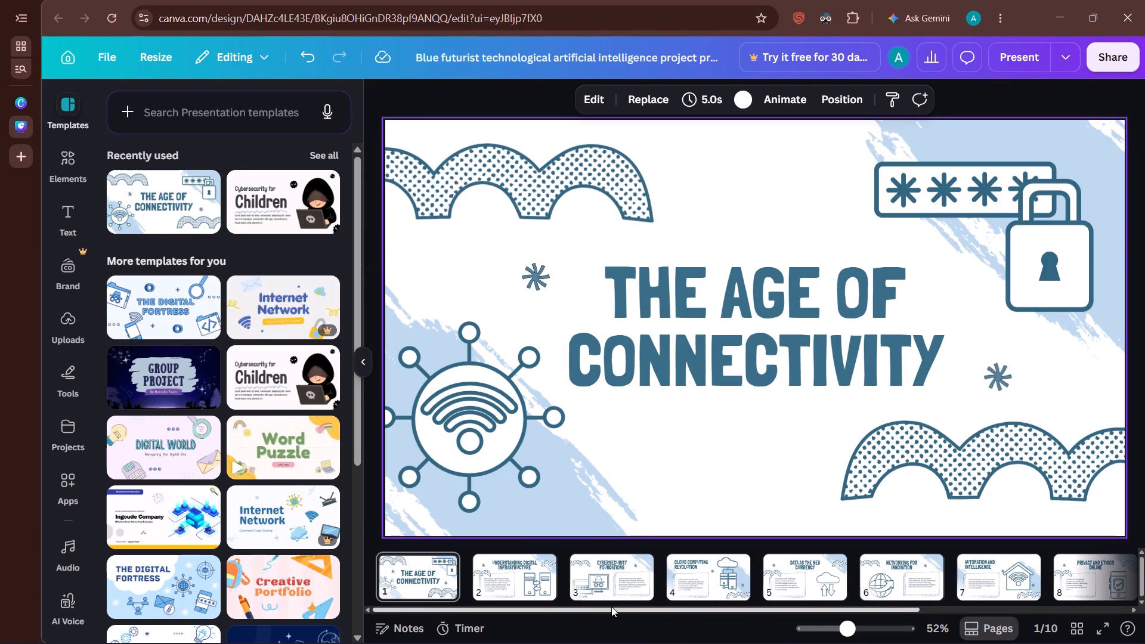
{"action": "scroll", "coordinate": [611, 606], "scroll_direction": "right", "scroll_amount": 6}
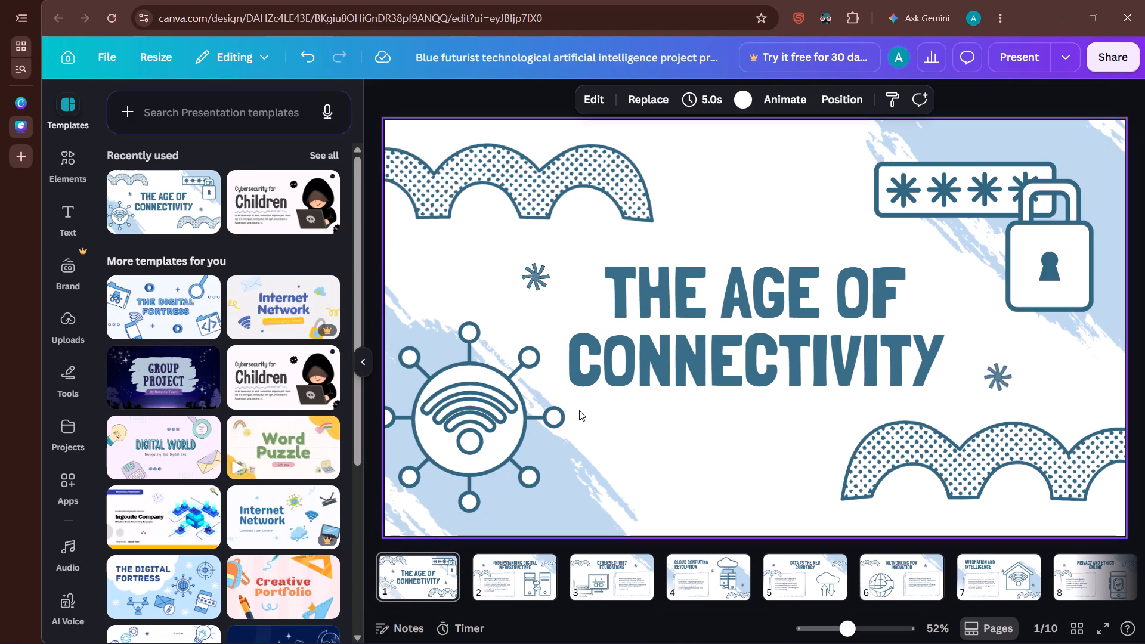
{"action": "left_click", "coordinate": [706, 350]}
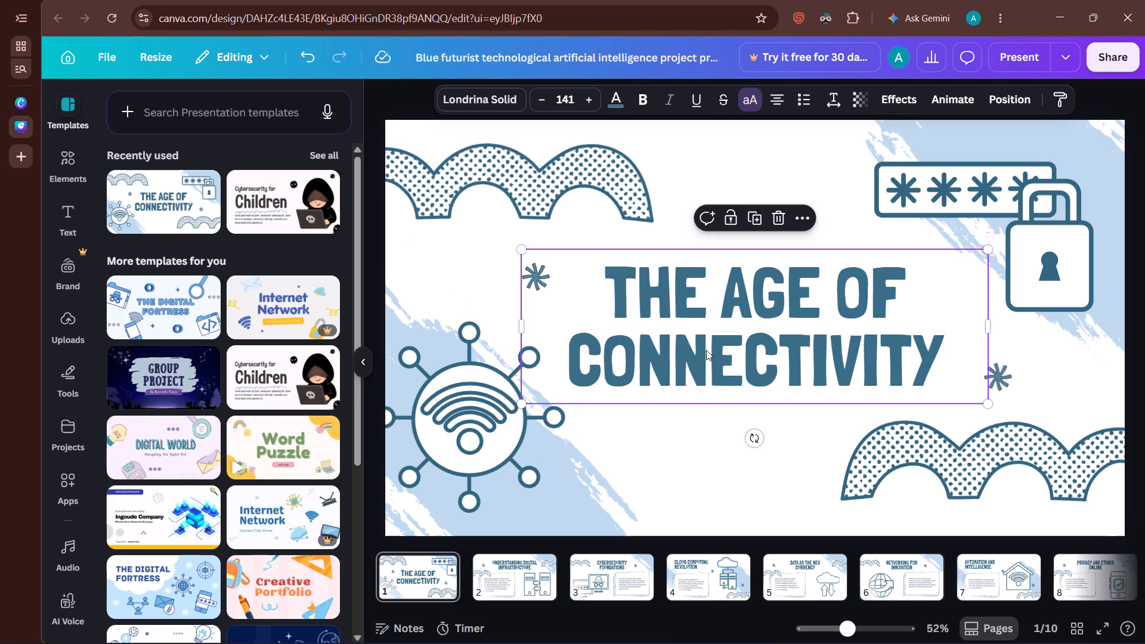
{"action": "left_click", "coordinate": [614, 93]}
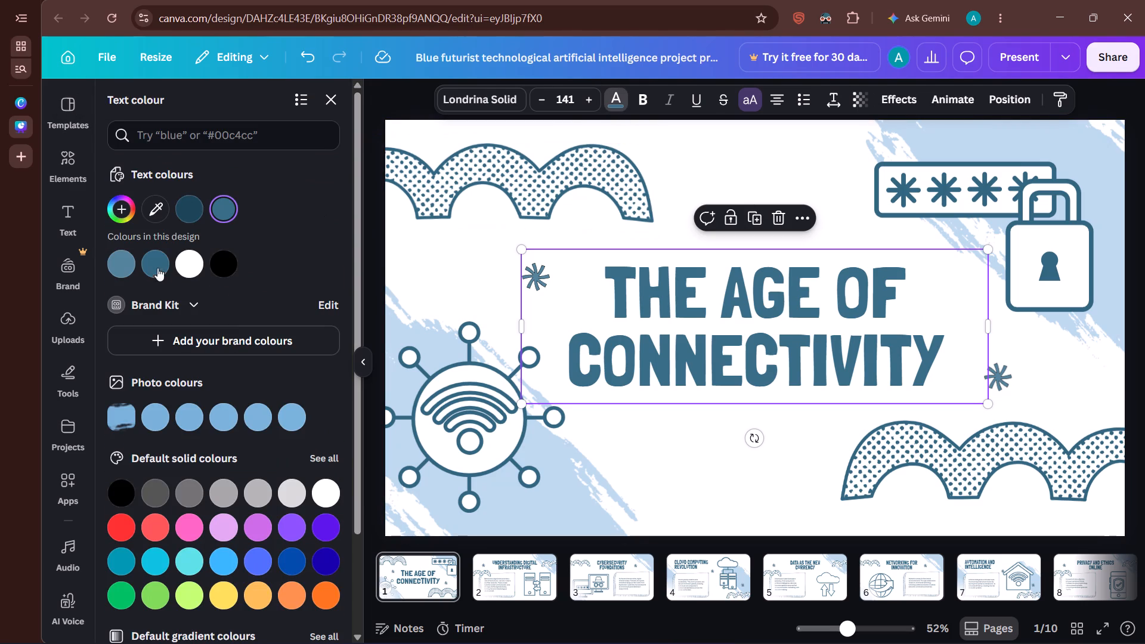
{"action": "left_click", "coordinate": [126, 264]}
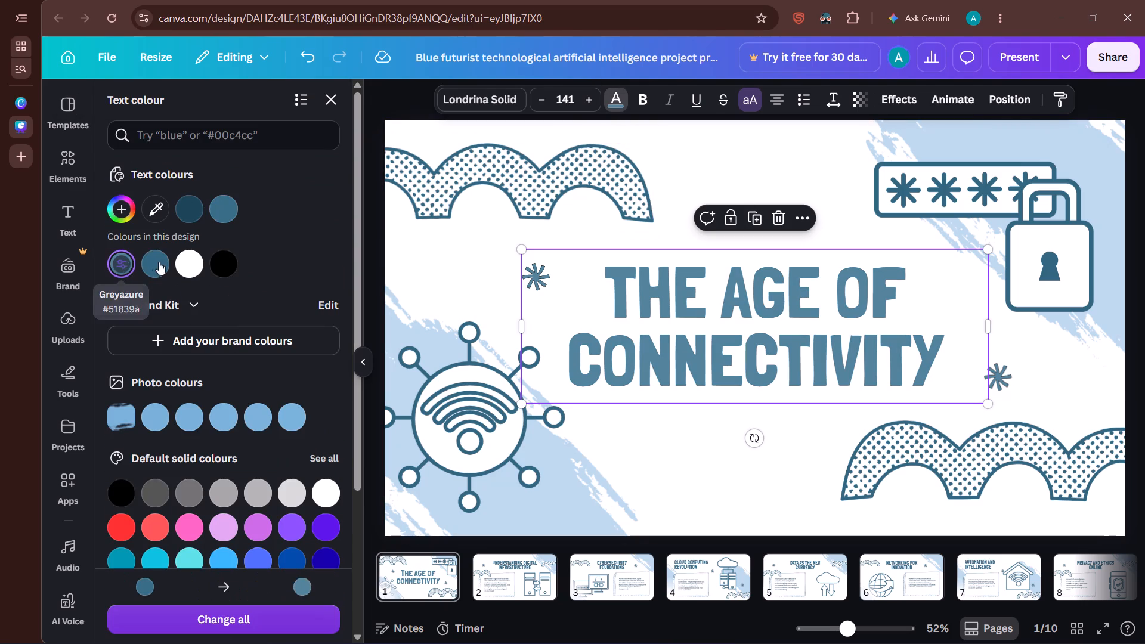
{"action": "left_click", "coordinate": [186, 263]}
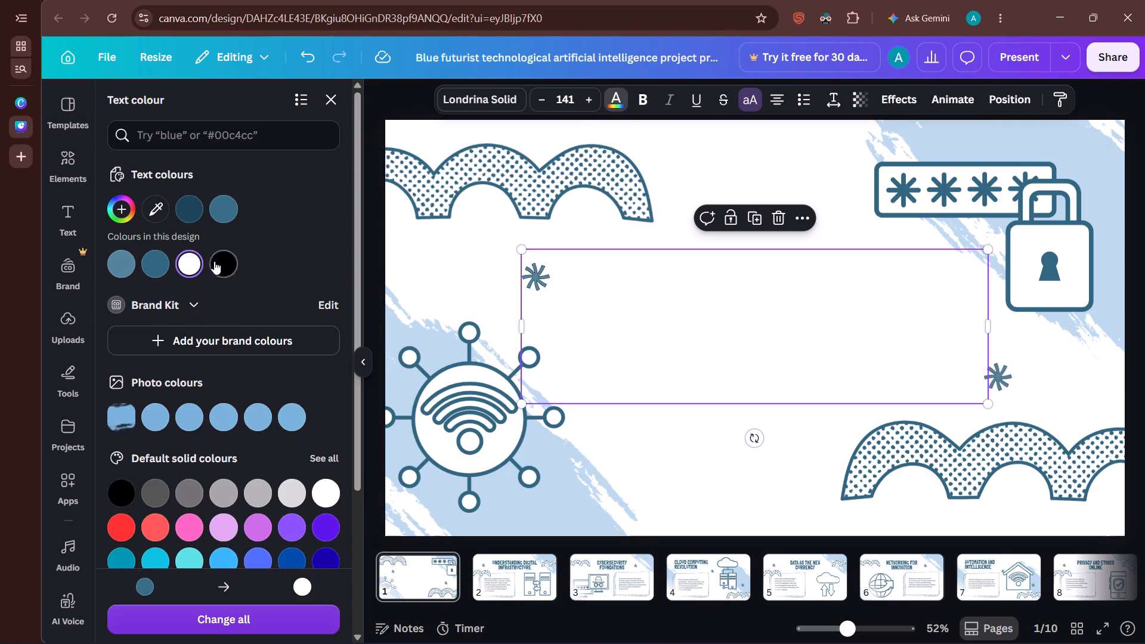
{"action": "left_click", "coordinate": [214, 261]}
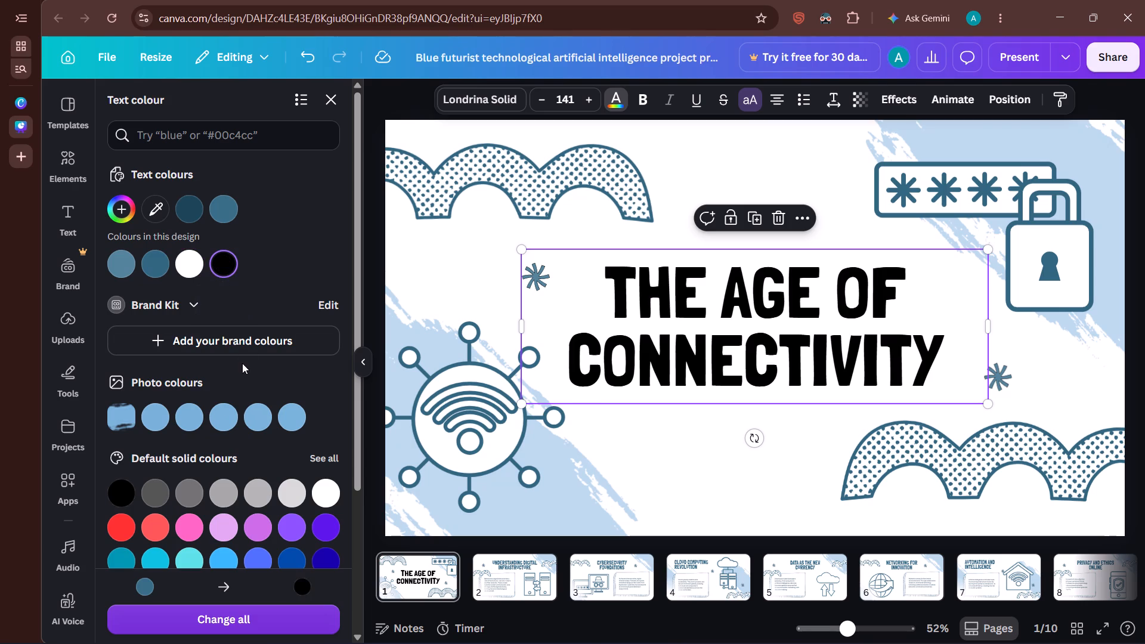
Change the font of The Age of Connectivity title to the handwriting font Sigher.
{"action": "left_click", "coordinate": [459, 100]}
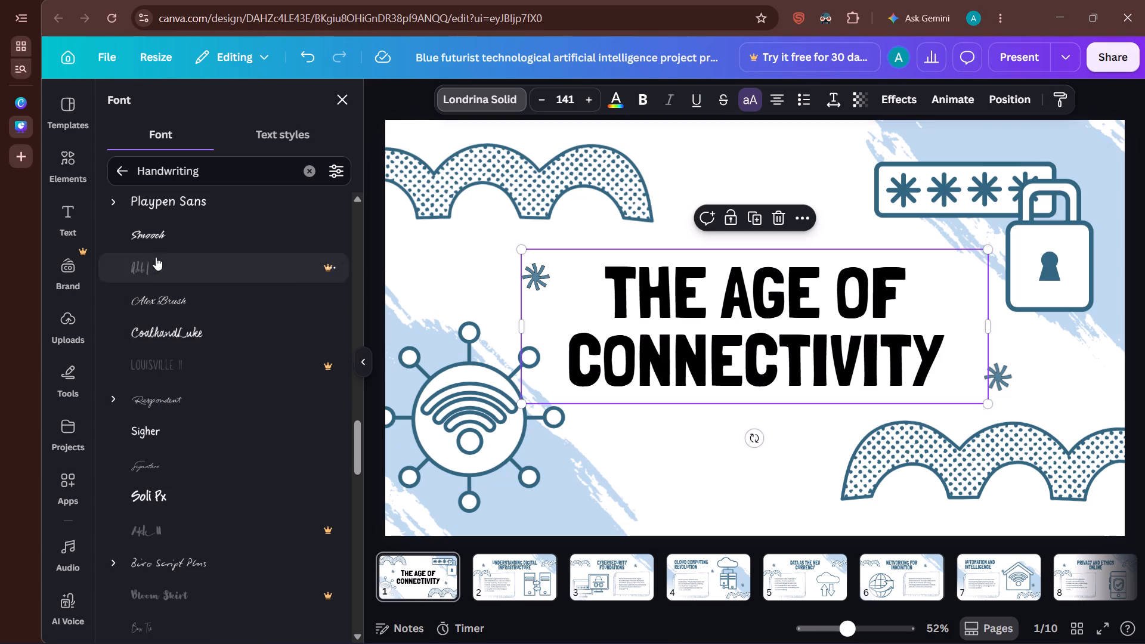
{"action": "left_click", "coordinate": [144, 424]}
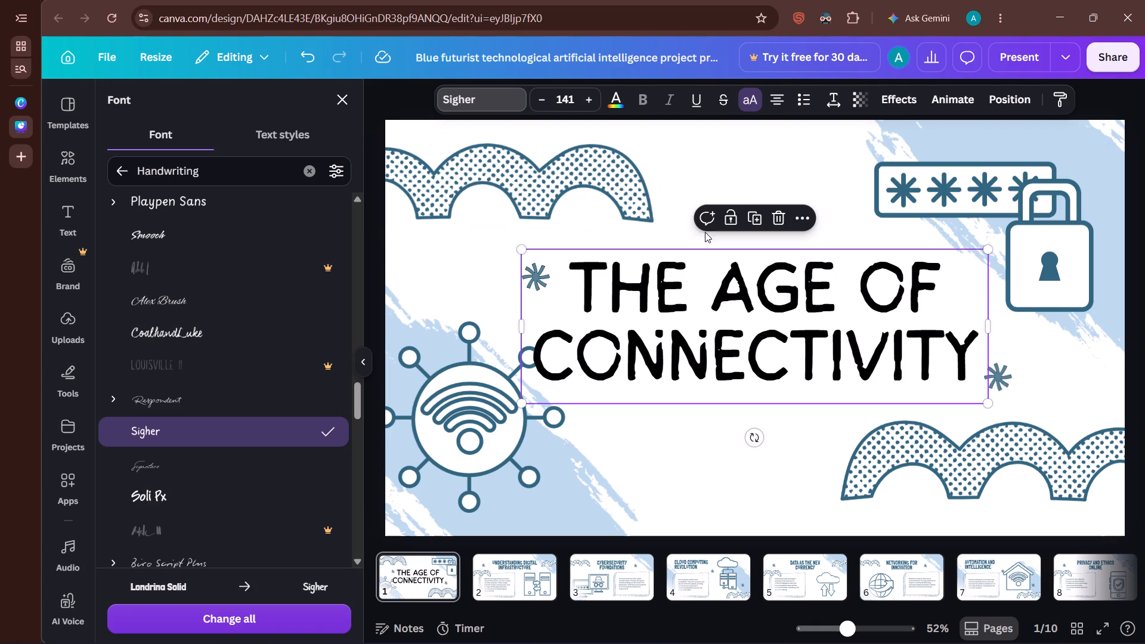
{"action": "left_click", "coordinate": [711, 168]}
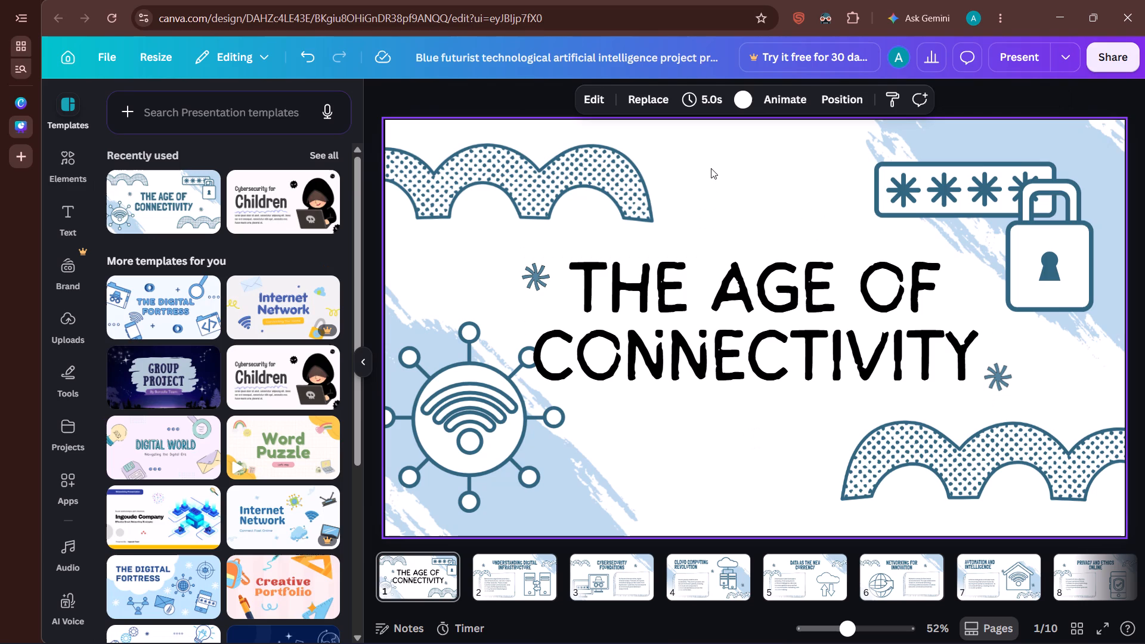
{"action": "left_click", "coordinate": [493, 97]}
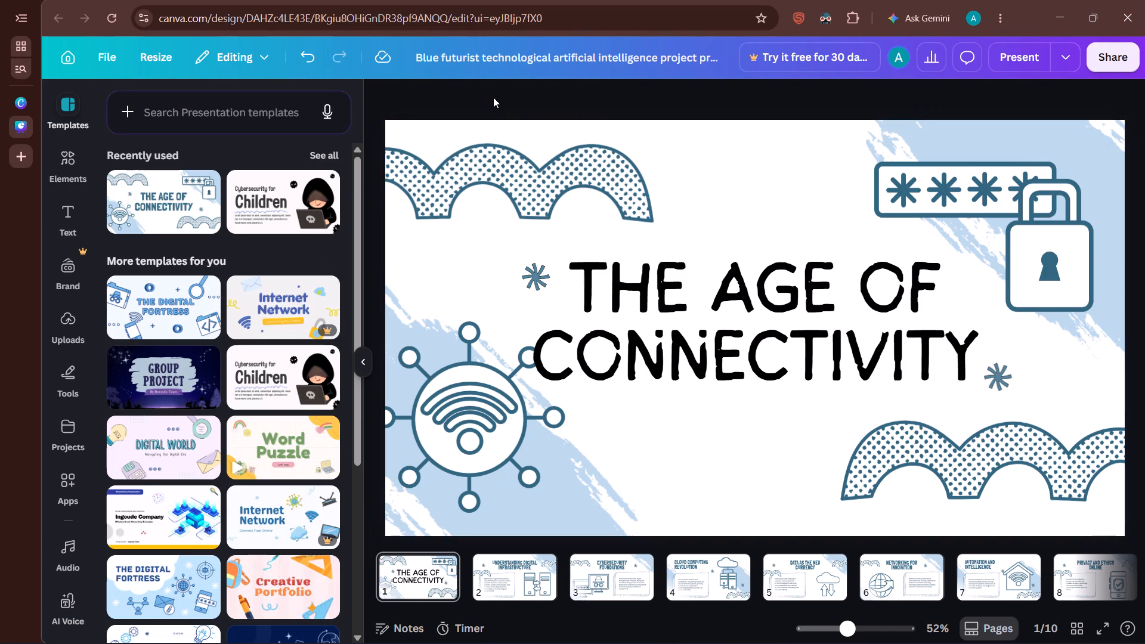
Recolour the dotted wave graphic in the upper-left corner of the title slide, trying violet first.
{"action": "left_click", "coordinate": [560, 208]}
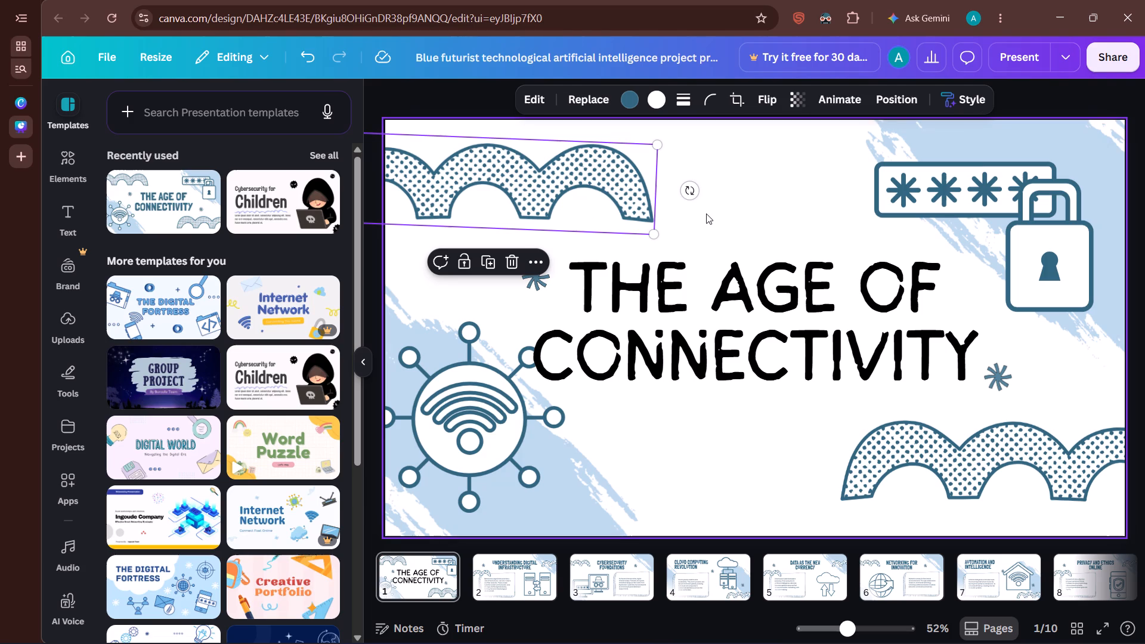
{"action": "left_click", "coordinate": [462, 96]}
{"action": "left_click", "coordinate": [569, 151]}
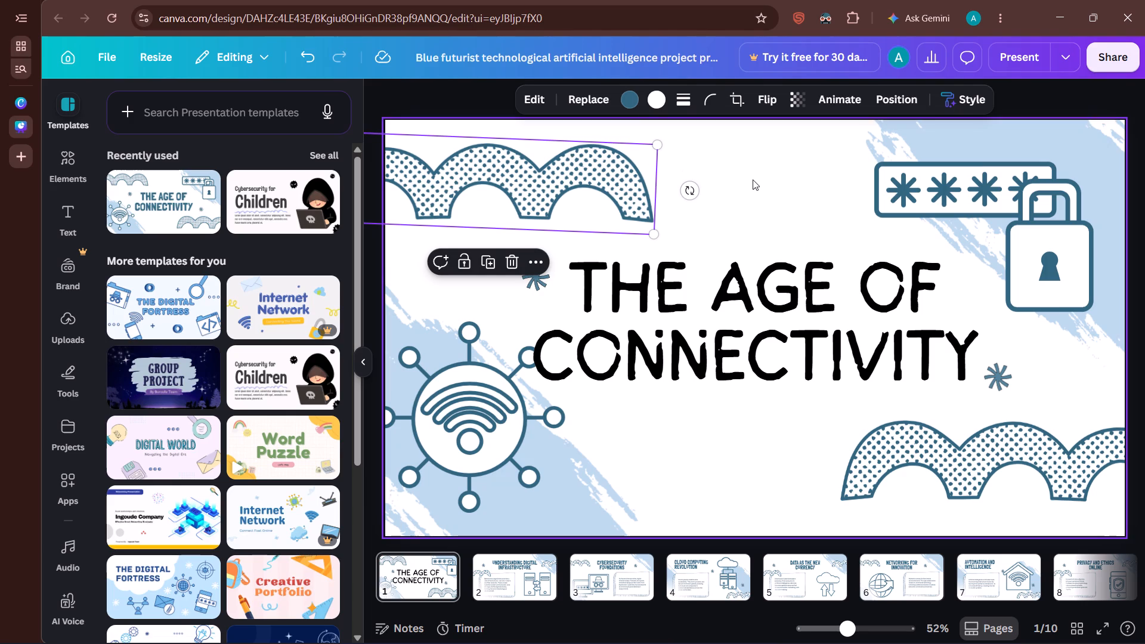
{"action": "left_click", "coordinate": [639, 110]}
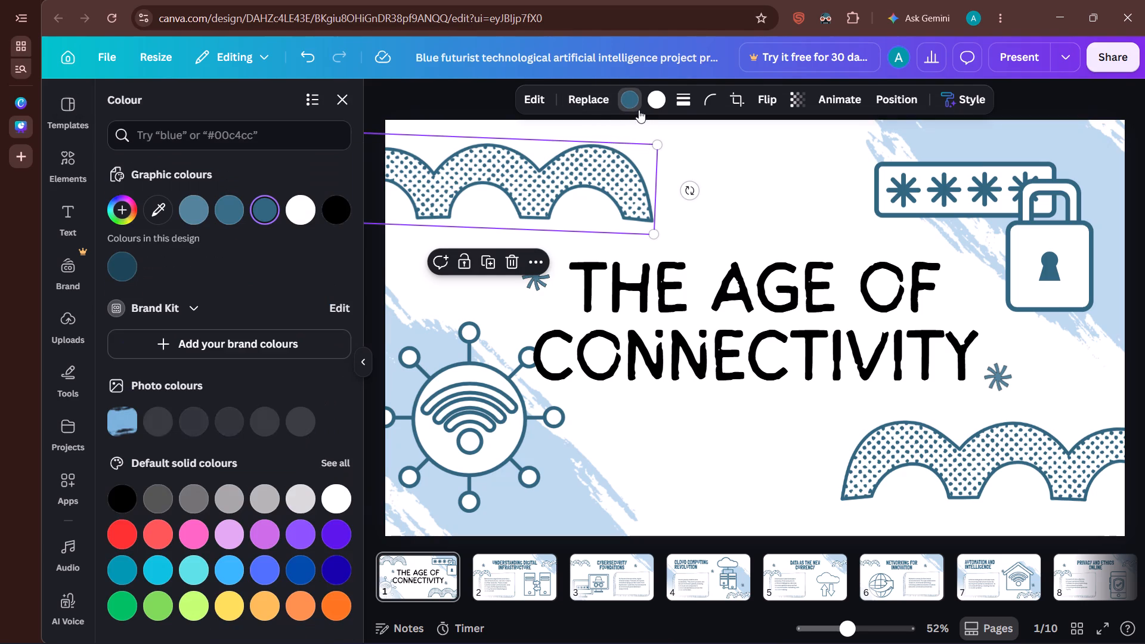
{"action": "scroll", "coordinate": [246, 335], "scroll_direction": "down", "scroll_amount": 1}
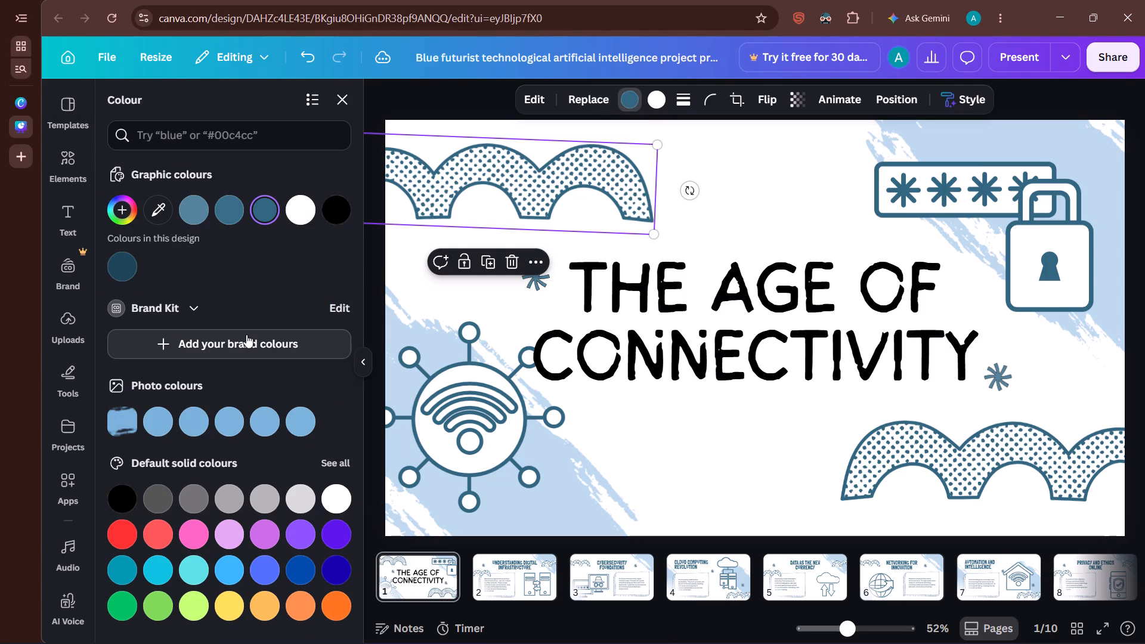
{"action": "scroll", "coordinate": [246, 335], "scroll_direction": "down", "scroll_amount": 3}
{"action": "scroll", "coordinate": [317, 510], "scroll_direction": "down", "scroll_amount": 2}
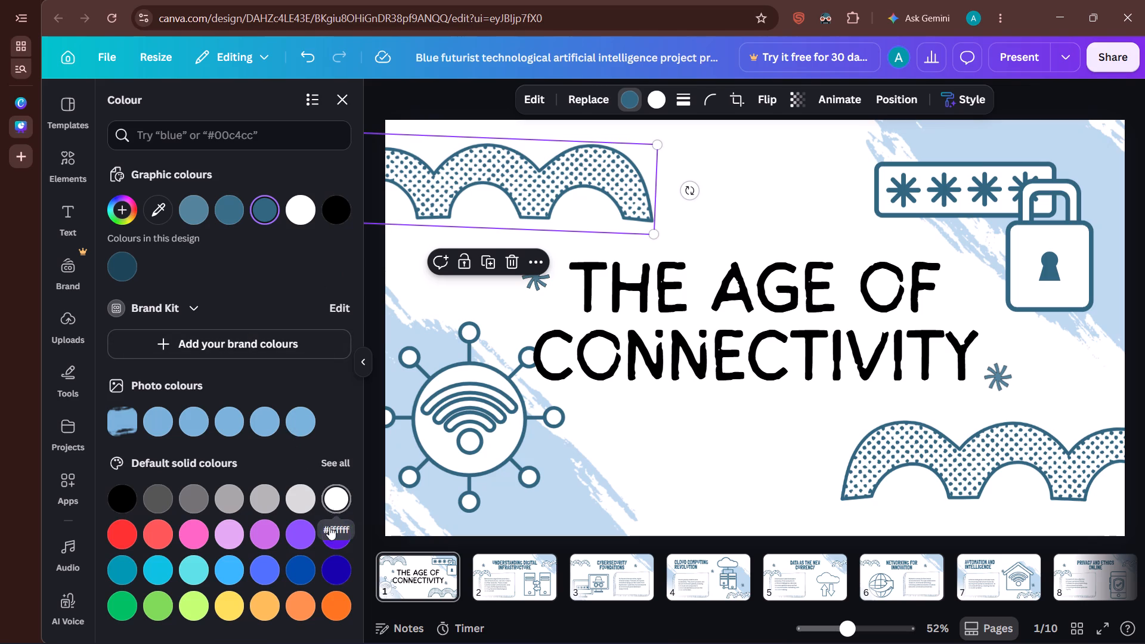
{"action": "left_click", "coordinate": [329, 534]}
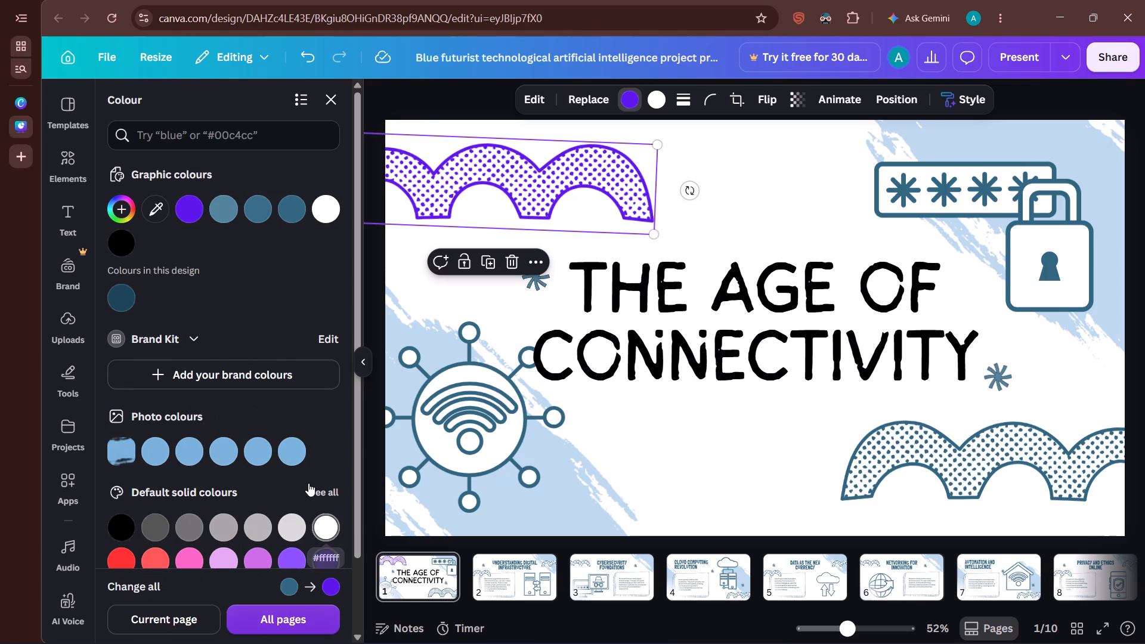
{"action": "scroll", "coordinate": [308, 483], "scroll_direction": "down", "scroll_amount": 3}
{"action": "left_click", "coordinate": [323, 539]}
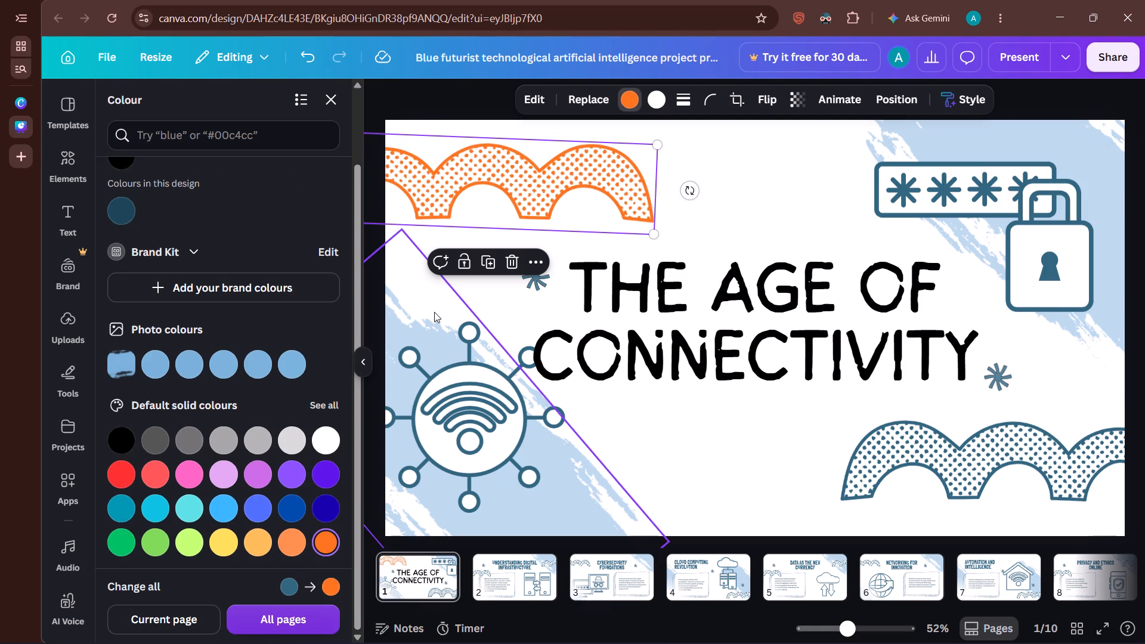
Recolour the dotted wave graphic in the title slide's upper-left corner with the dark blue already used in this design.
{"action": "scroll", "coordinate": [434, 312], "scroll_direction": "up", "scroll_amount": 4}
{"action": "scroll", "coordinate": [180, 293], "scroll_direction": "up", "scroll_amount": 5}
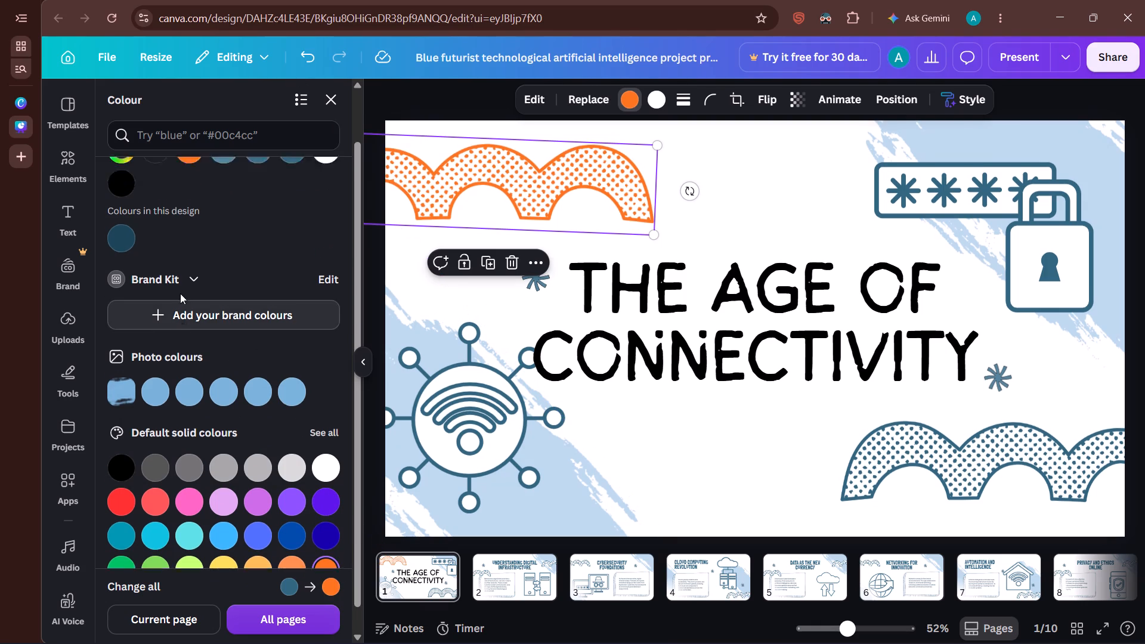
{"action": "left_click", "coordinate": [193, 210]}
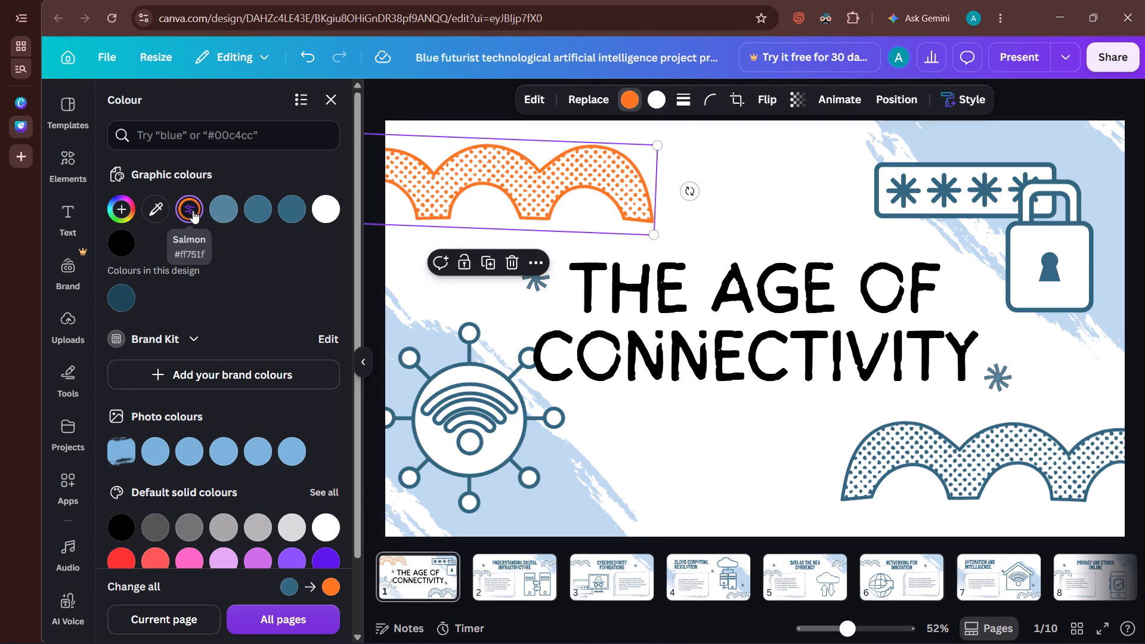
{"action": "left_click", "coordinate": [124, 295]}
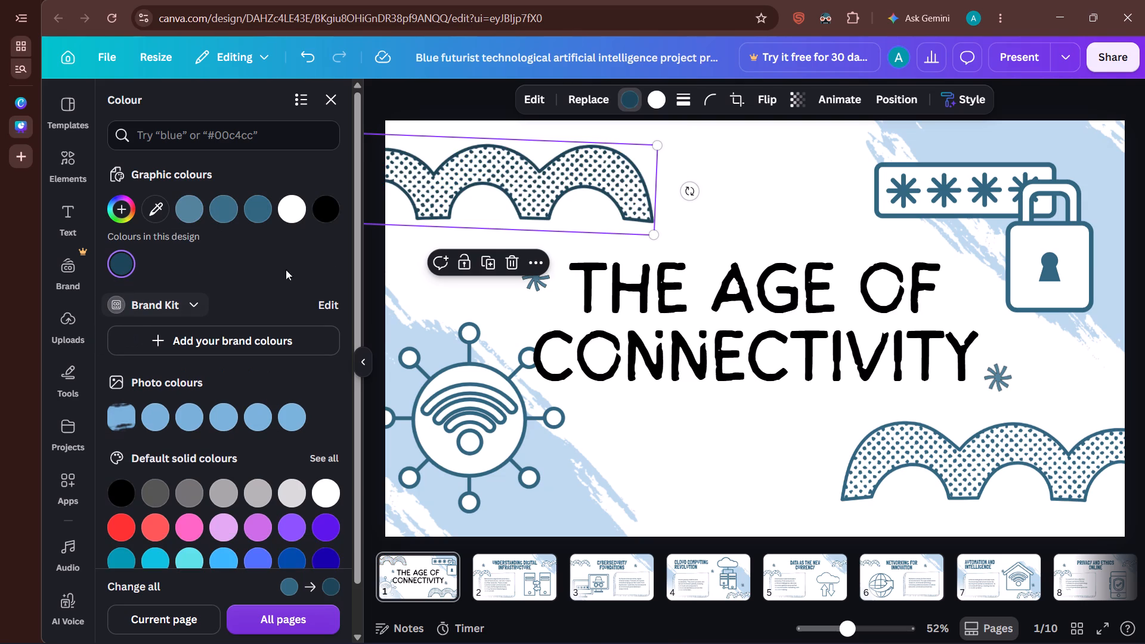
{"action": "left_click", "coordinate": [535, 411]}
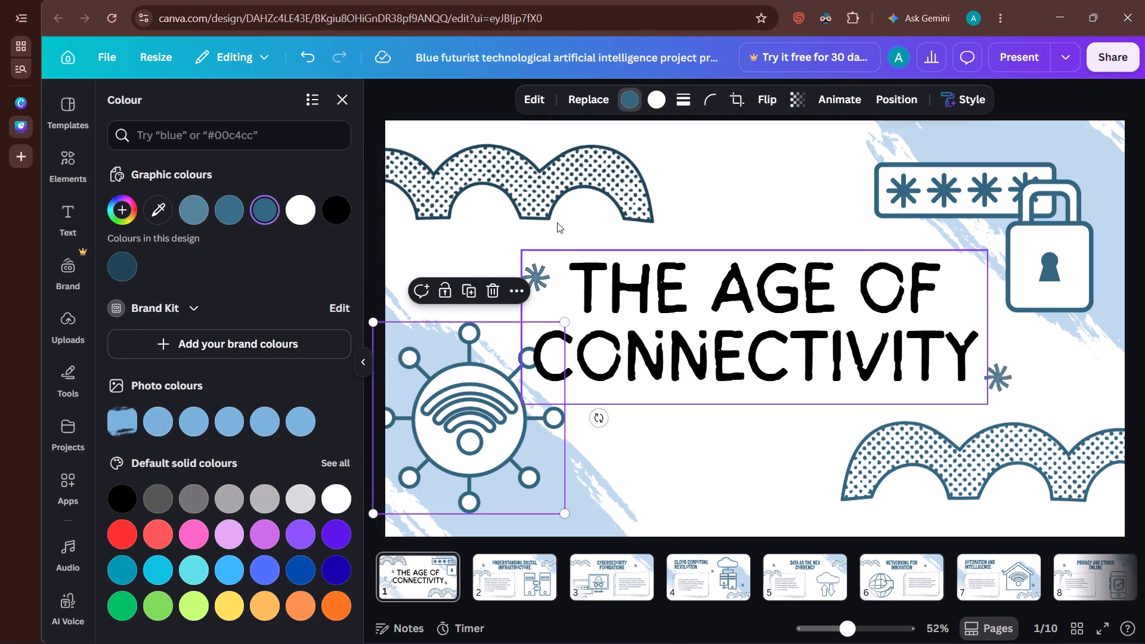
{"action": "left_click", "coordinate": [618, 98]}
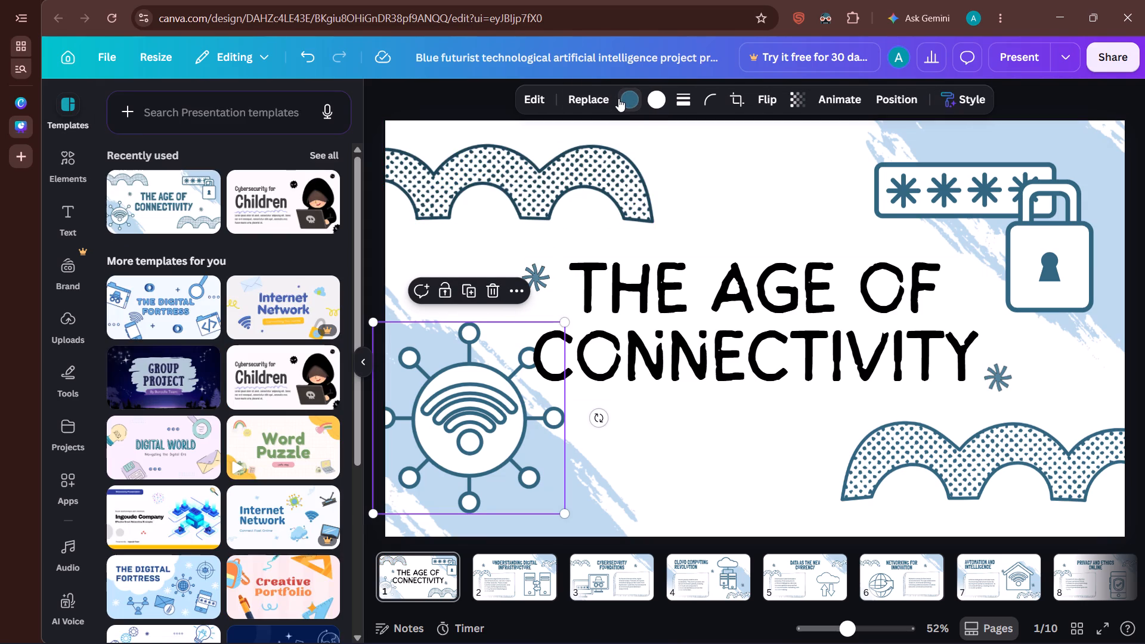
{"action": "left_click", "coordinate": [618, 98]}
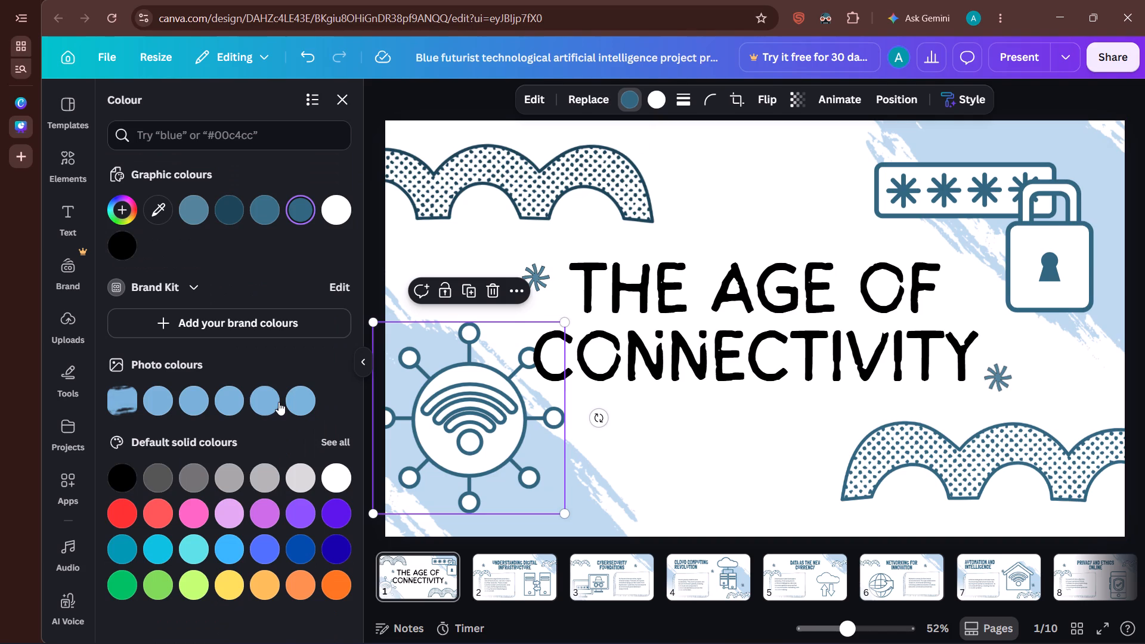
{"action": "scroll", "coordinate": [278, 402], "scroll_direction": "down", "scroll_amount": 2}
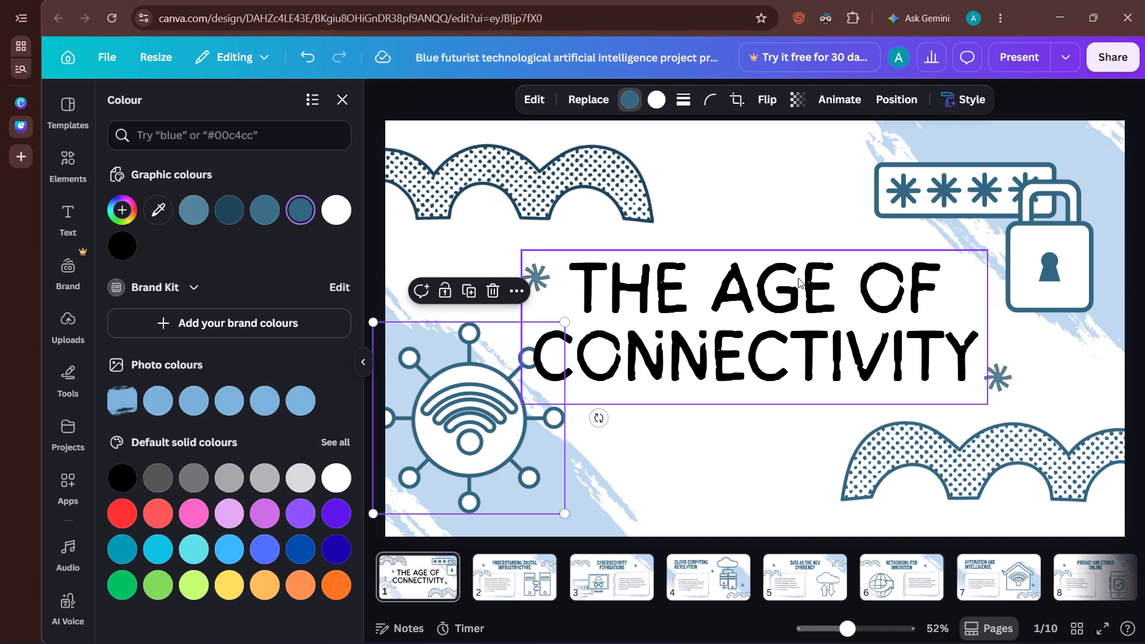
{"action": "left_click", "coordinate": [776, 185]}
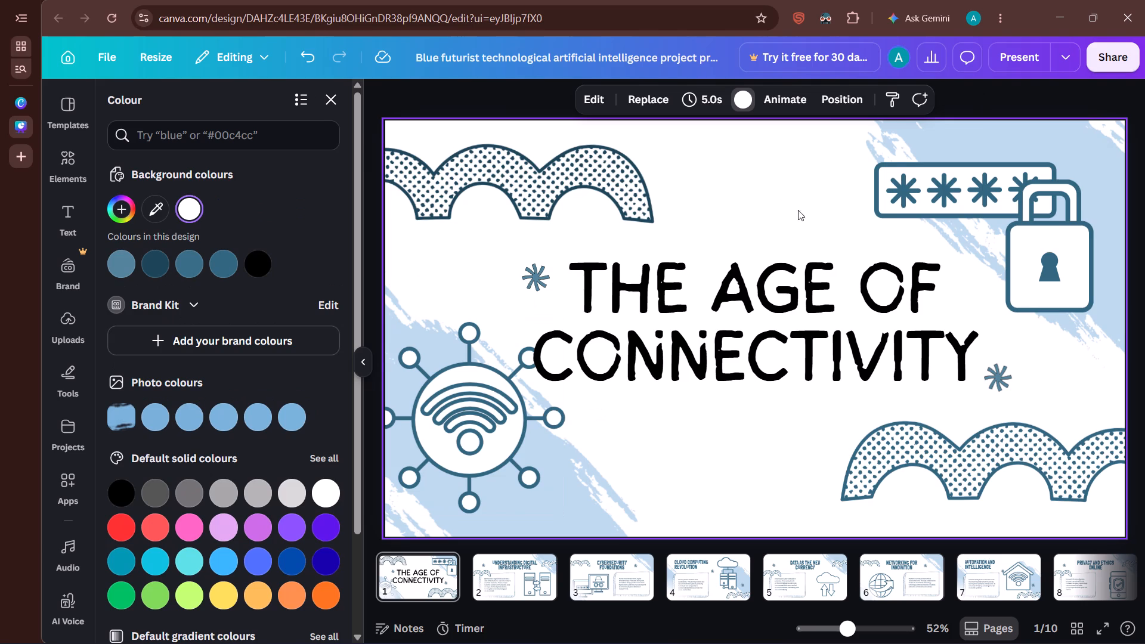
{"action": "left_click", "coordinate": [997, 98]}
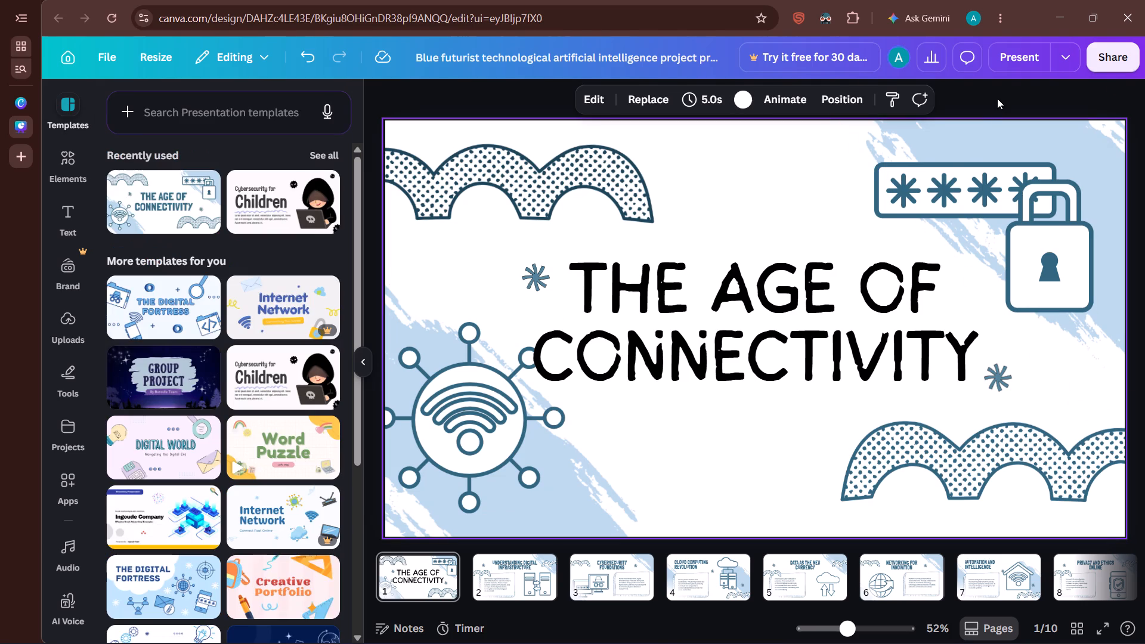
Go to slide 2, Understanding Digital Infrastructure.
{"action": "key", "text": "Right"}
{"action": "key", "text": "Right"}
Change the font of the Understanding Digital Infrastructure title on slide 2 to the handwriting font Sigher.
{"action": "left_click", "coordinate": [1015, 100]}
{"action": "key", "text": "Right"}
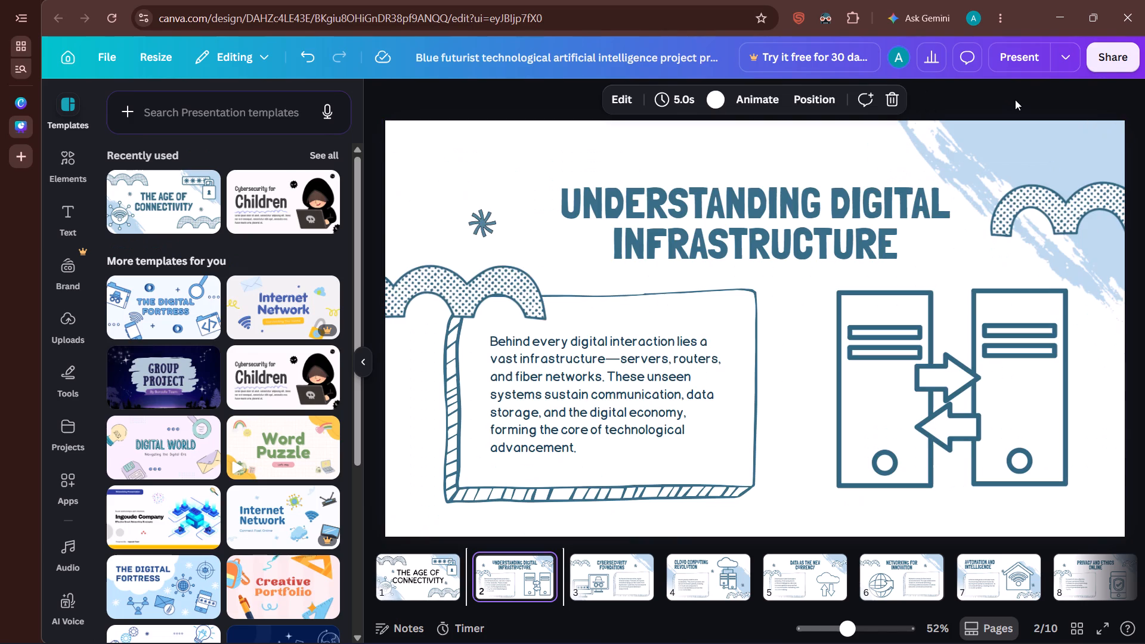
{"action": "left_click", "coordinate": [912, 208]}
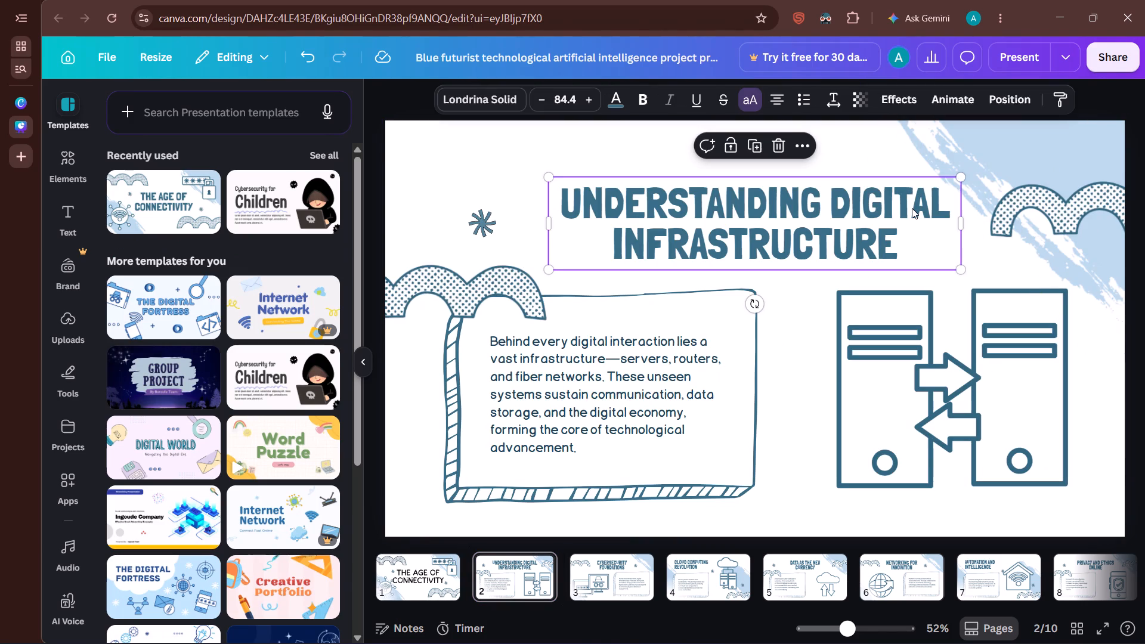
{"action": "left_click", "coordinate": [624, 97]}
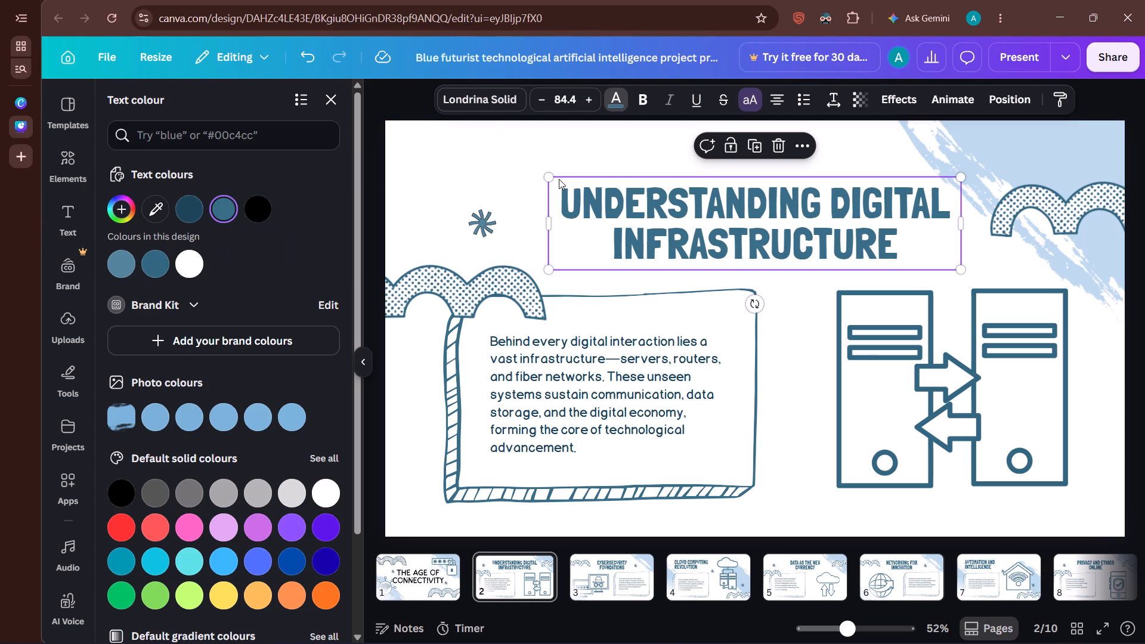
{"action": "left_click", "coordinate": [503, 103]}
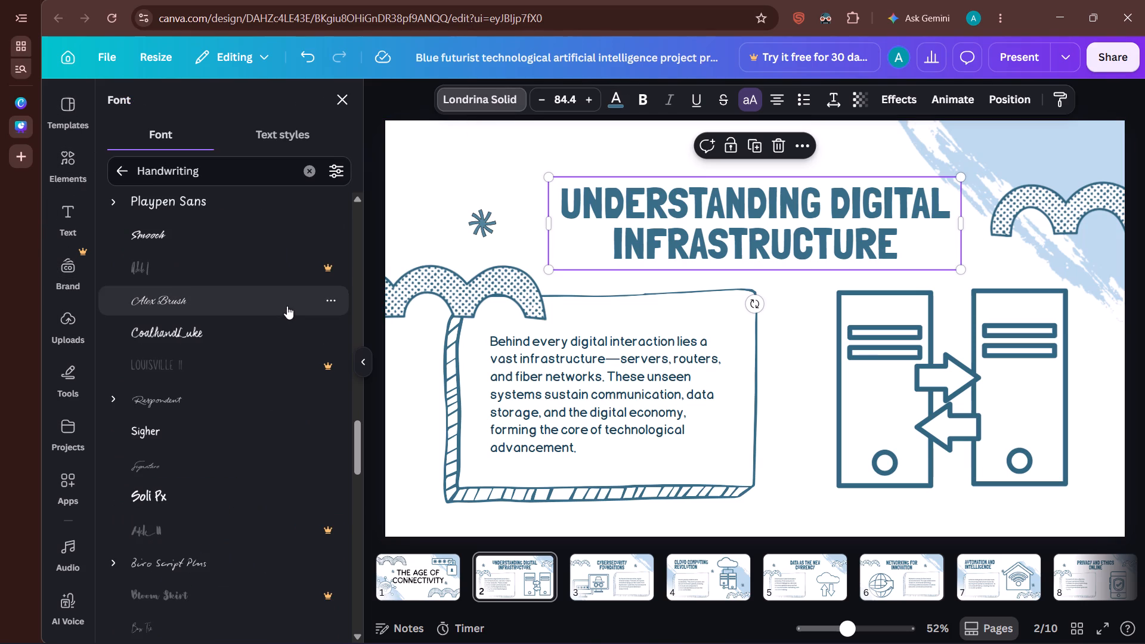
{"action": "left_click", "coordinate": [203, 428]}
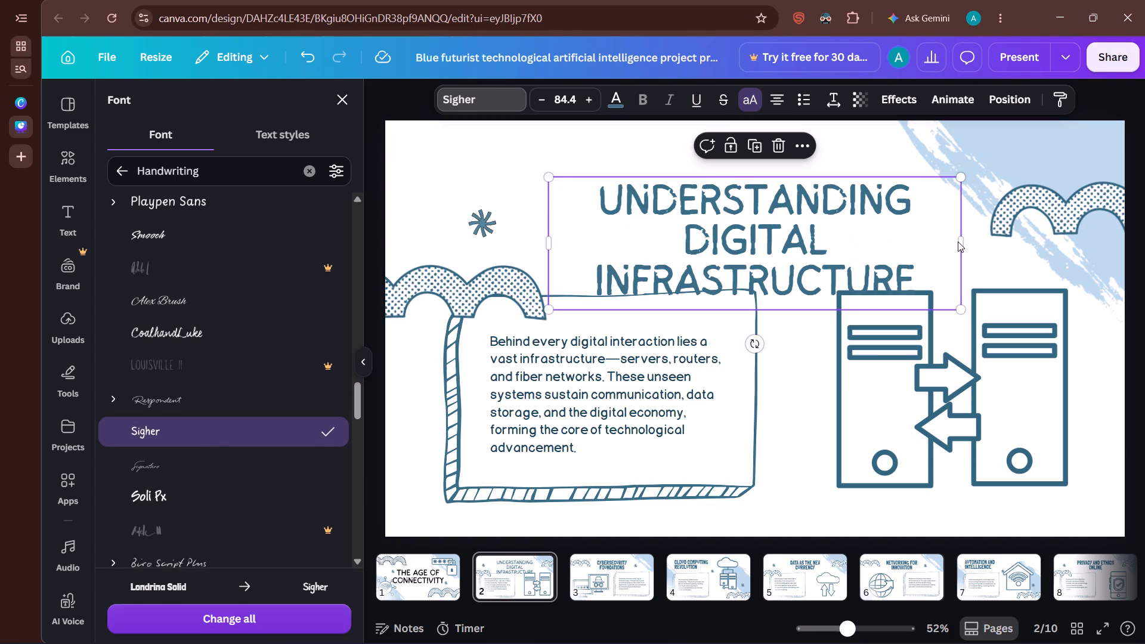
Widen the Understanding Digital Infrastructure title box so the text fits on two lines, and centre it horizontally on the slide.
{"action": "left_click_drag", "start_coordinate": [961, 241], "coordinate": [1014, 229]}
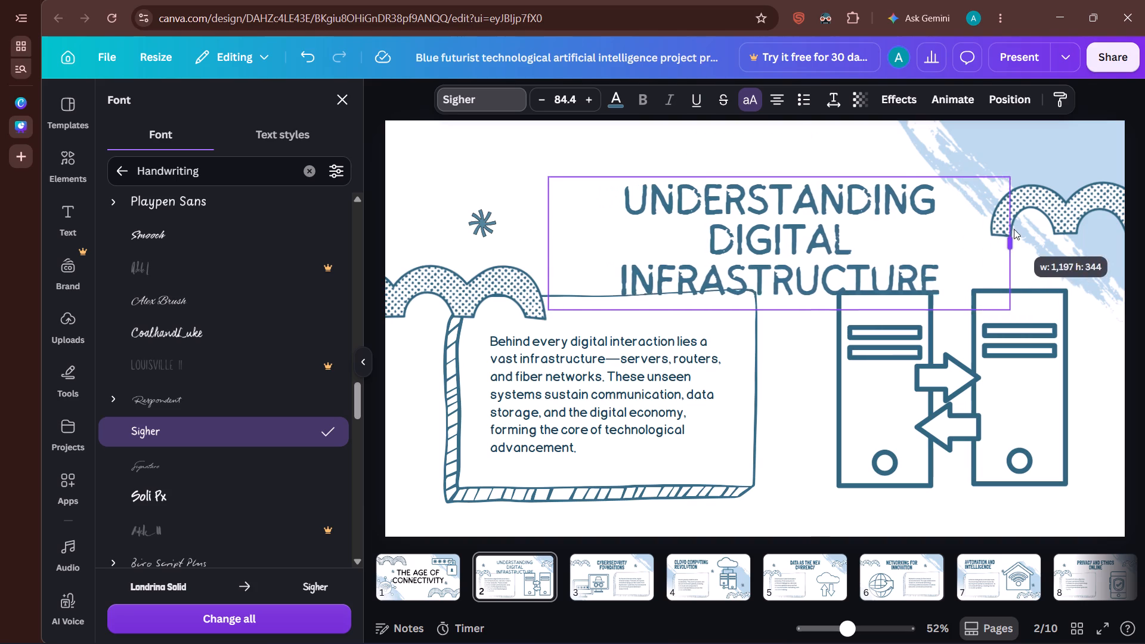
{"action": "left_click_drag", "start_coordinate": [1014, 229], "coordinate": [1037, 224]}
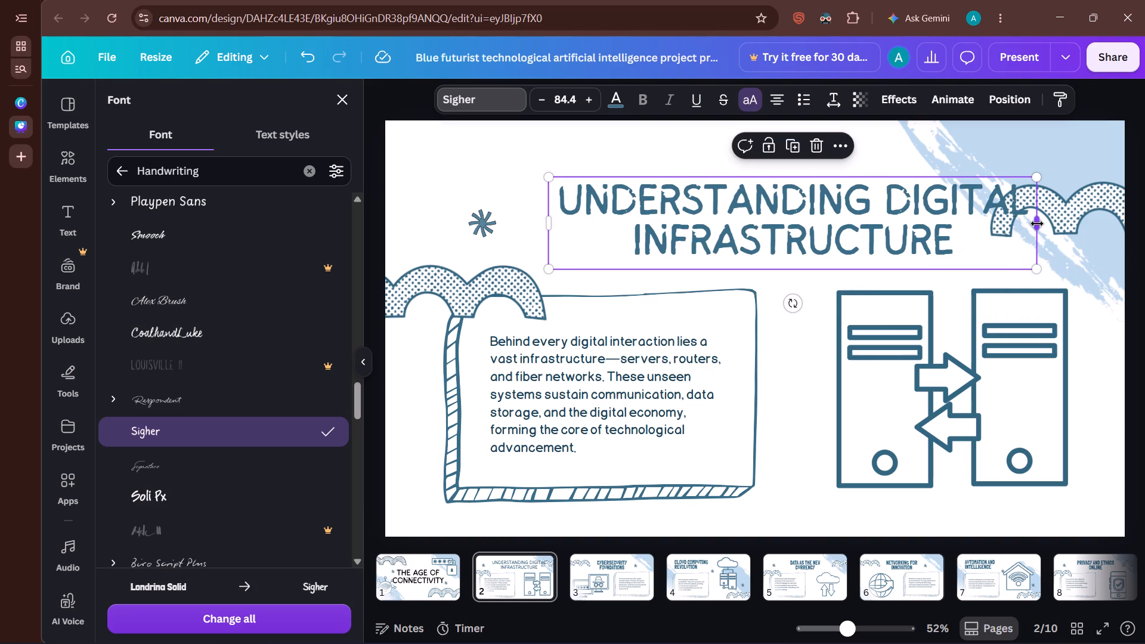
{"action": "left_click_drag", "start_coordinate": [939, 196], "coordinate": [898, 199]}
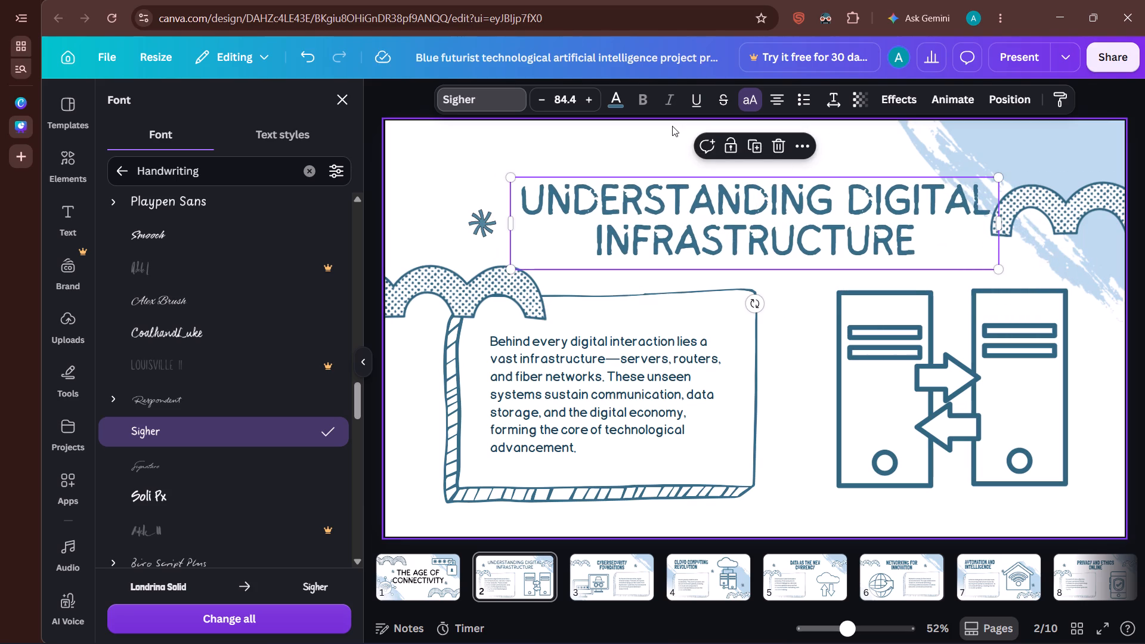
{"action": "left_click", "coordinate": [672, 126]}
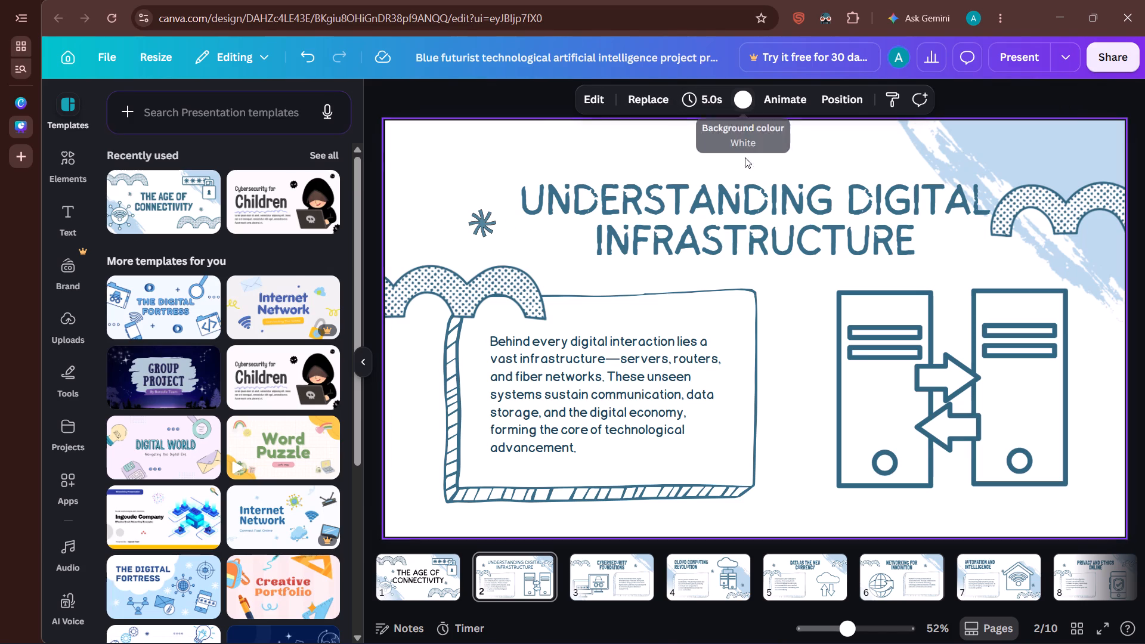
Set the text colour of slide 2's body paragraph to black.
{"action": "left_click", "coordinate": [723, 339]}
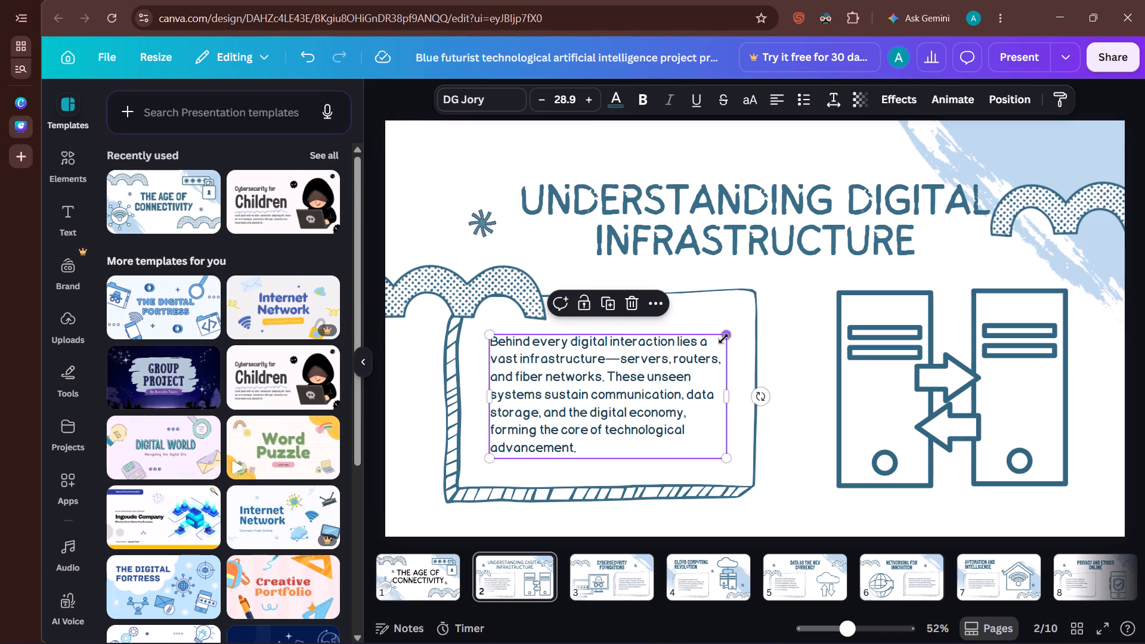
{"action": "left_click", "coordinate": [608, 96]}
{"action": "left_click", "coordinate": [262, 210]}
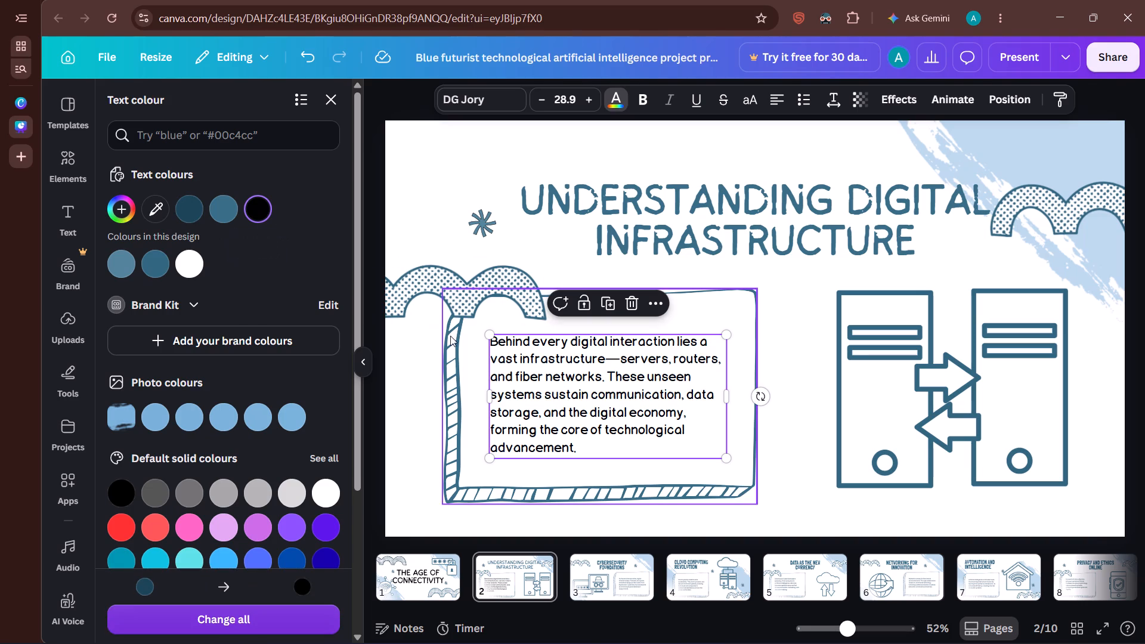
Recolour the hand-drawn frame around slide 2's paragraph and the dotted wave overlapping it to black.
{"action": "left_click", "coordinate": [444, 360]}
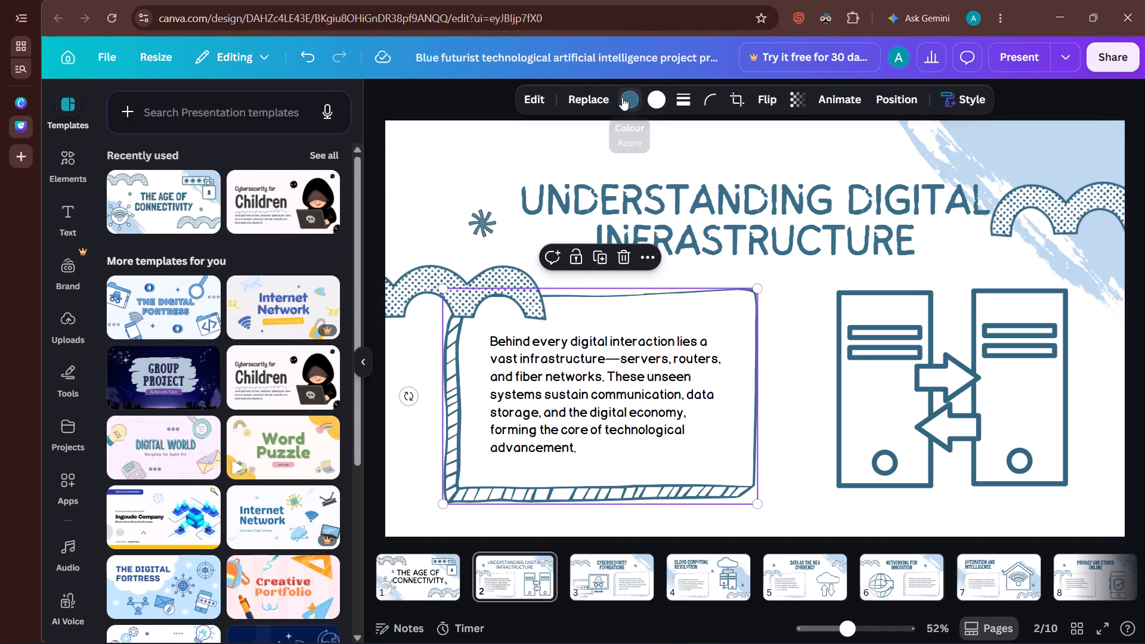
{"action": "left_click", "coordinate": [622, 97]}
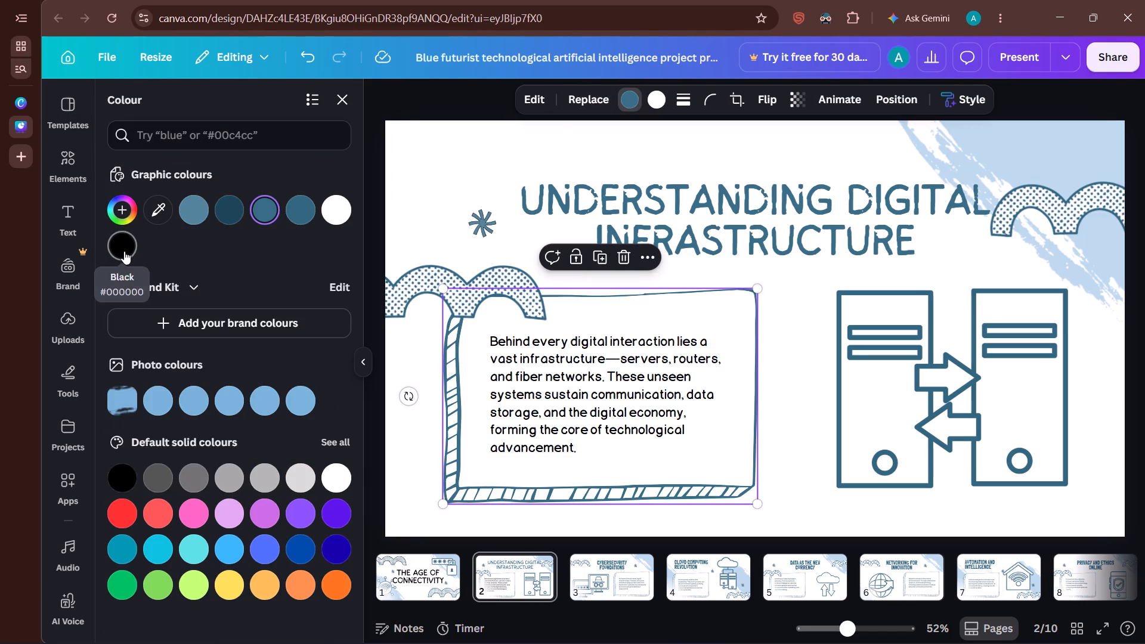
{"action": "left_click", "coordinate": [124, 251]}
{"action": "left_click", "coordinate": [450, 274]}
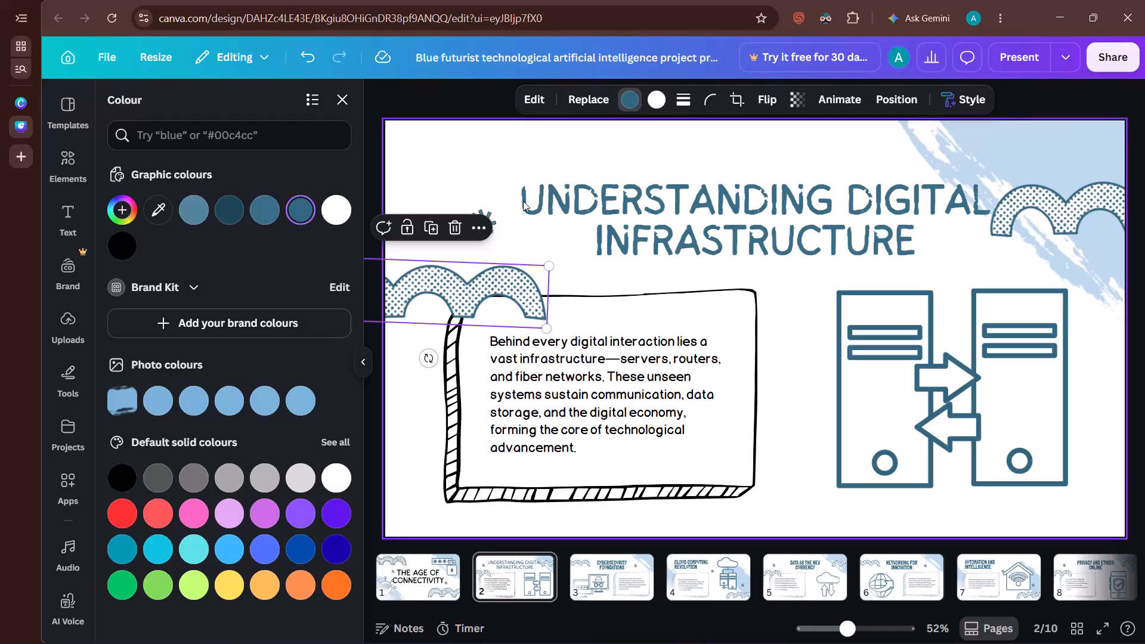
{"action": "left_click", "coordinate": [126, 250]}
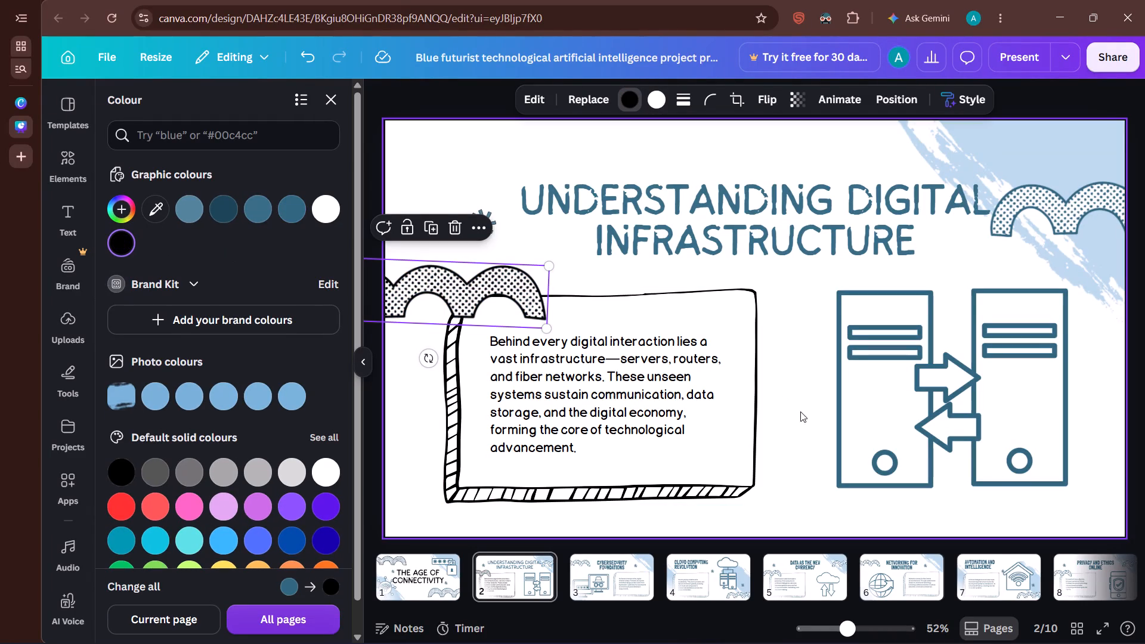
Recolour the two-server graphic with arrows on slide 2 to black.
{"action": "left_click", "coordinate": [819, 443]}
{"action": "left_click", "coordinate": [862, 431]}
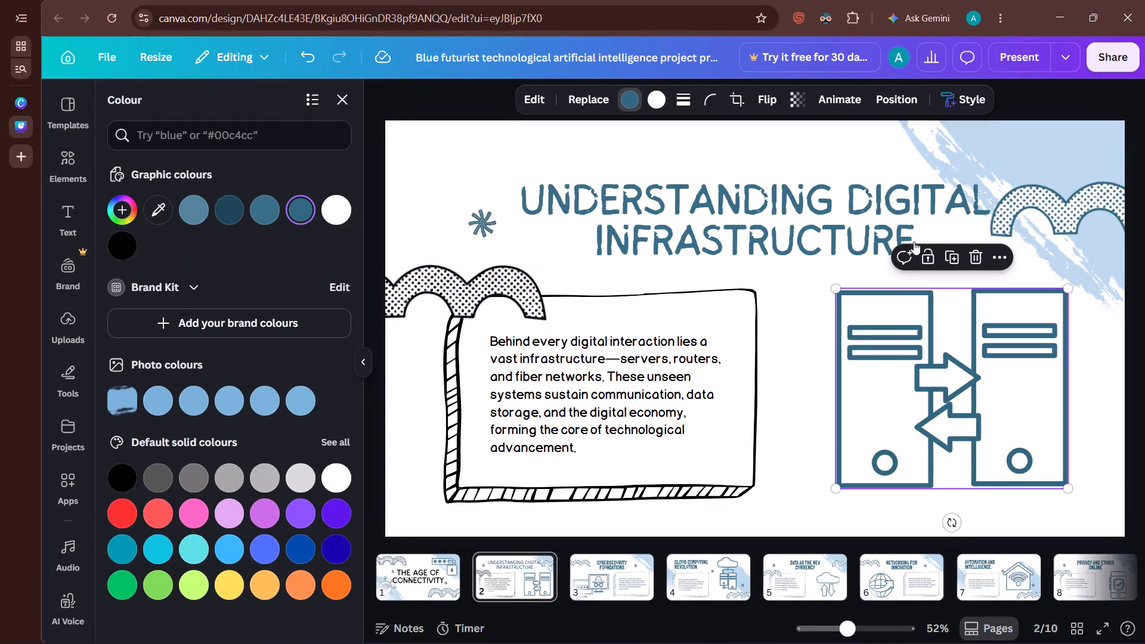
{"action": "left_click", "coordinate": [625, 99]}
{"action": "left_click", "coordinate": [625, 99]}
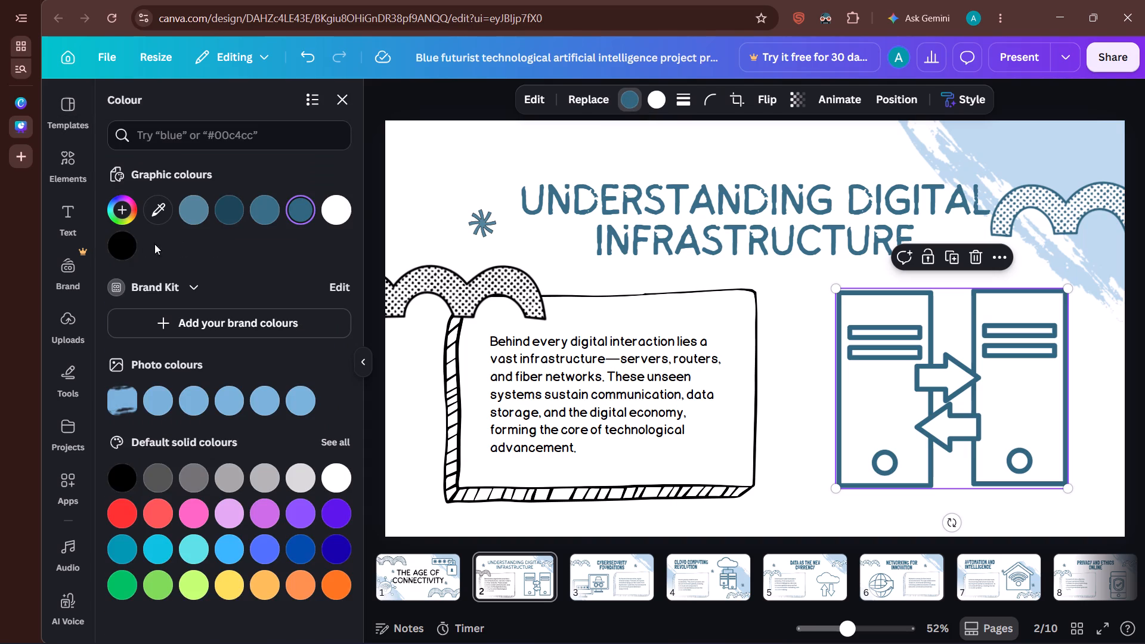
{"action": "left_click", "coordinate": [130, 244]}
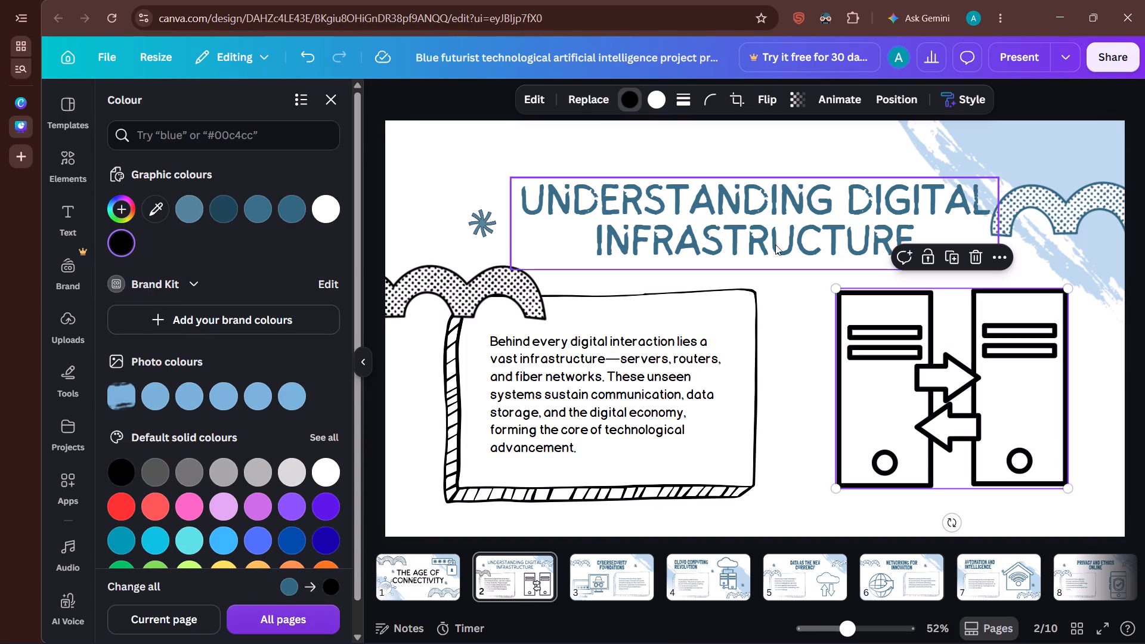
Go to slide 3 and set the text colour of the Cybersecurity Foundations title to black.
{"action": "left_click", "coordinate": [462, 103]}
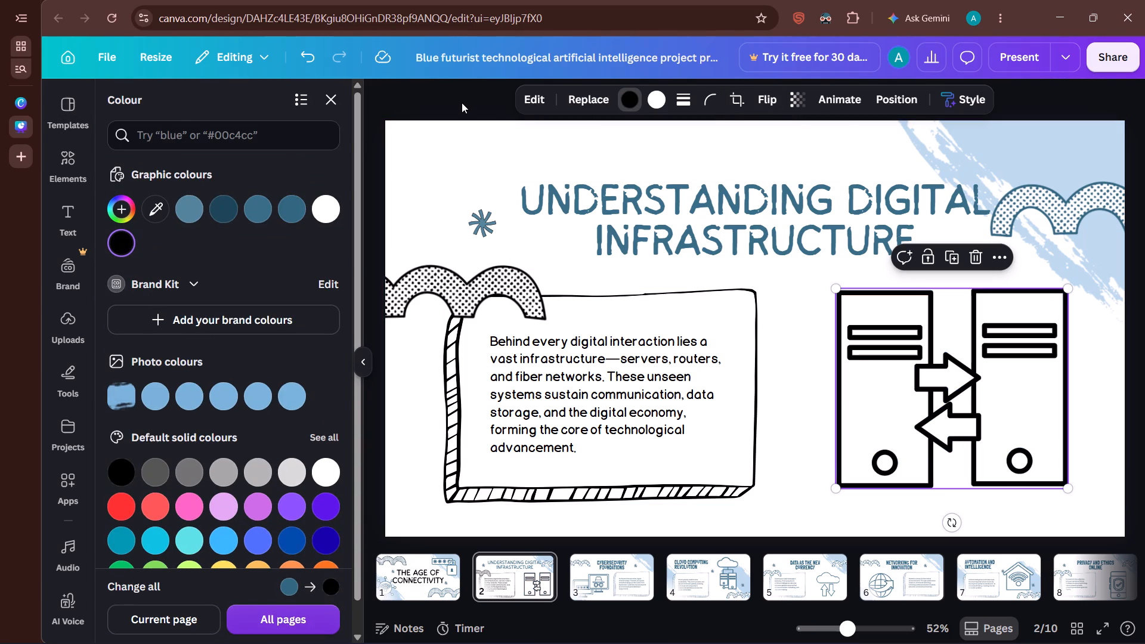
{"action": "key", "text": "Right"}
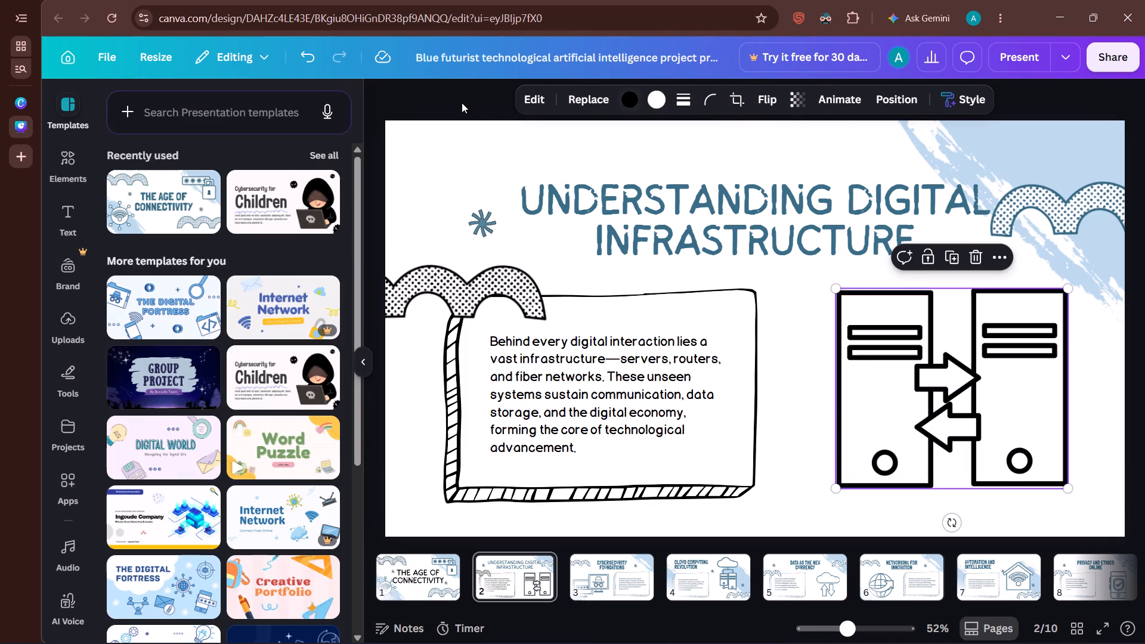
{"action": "key", "text": "Right"}
{"action": "key", "text": "Right"}
{"action": "left_click", "coordinate": [1058, 92]}
{"action": "key", "text": "Right"}
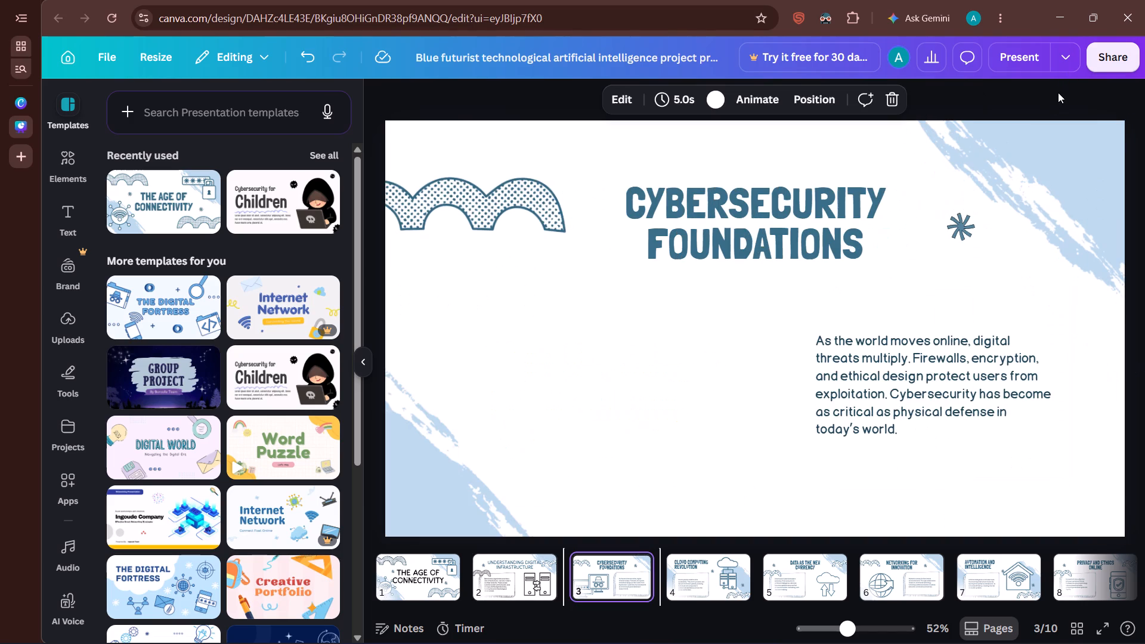
{"action": "left_click", "coordinate": [798, 189]}
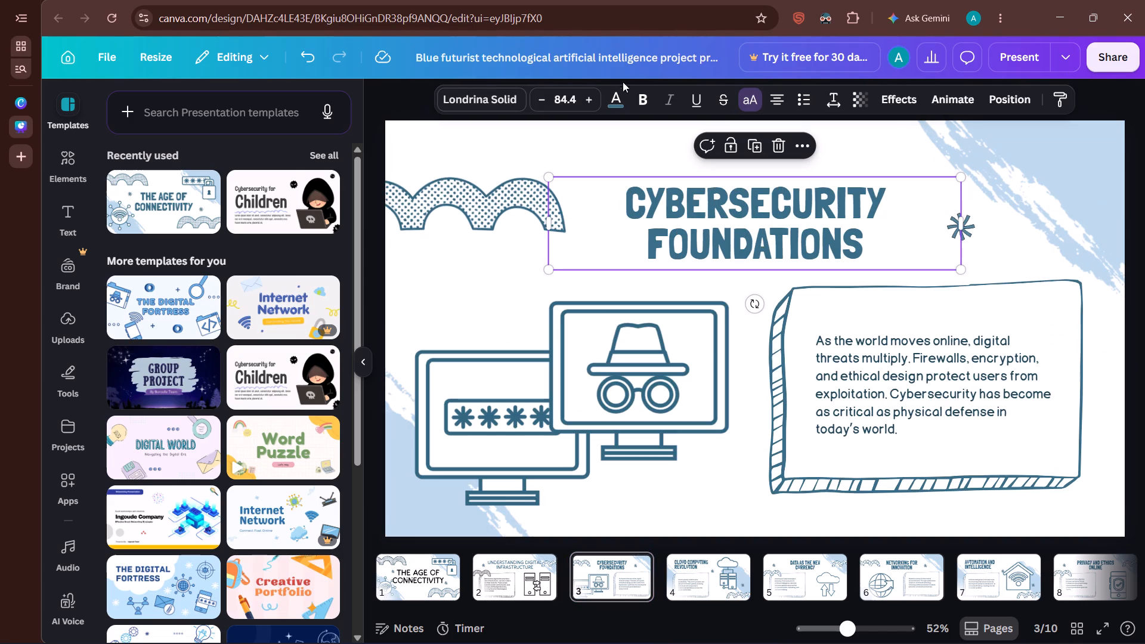
{"action": "left_click", "coordinate": [613, 97]}
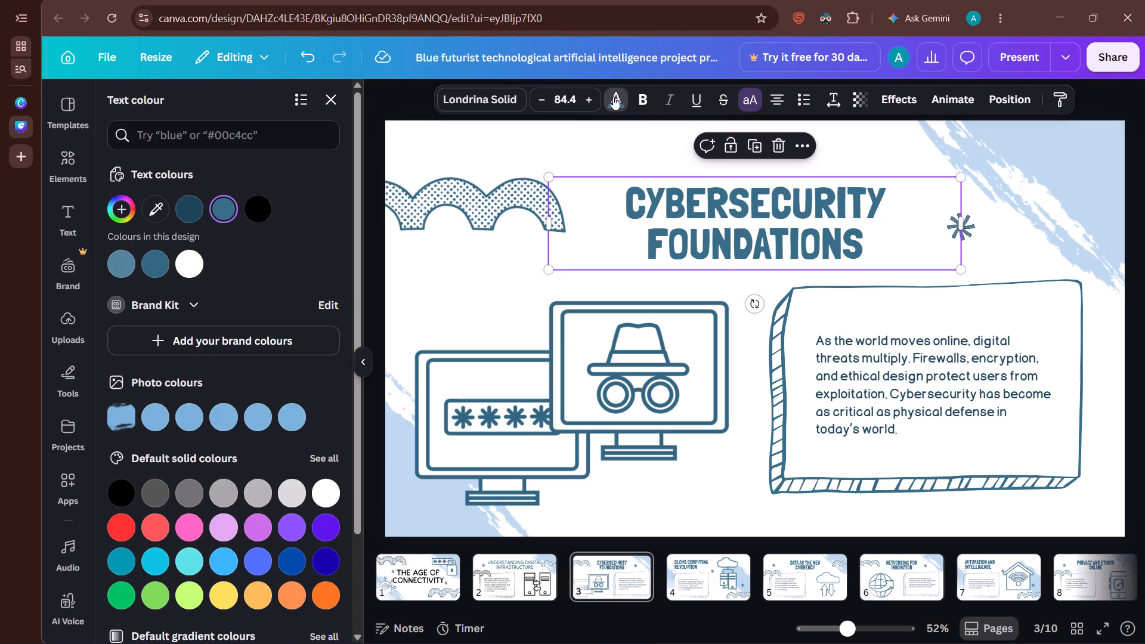
{"action": "left_click", "coordinate": [256, 202]}
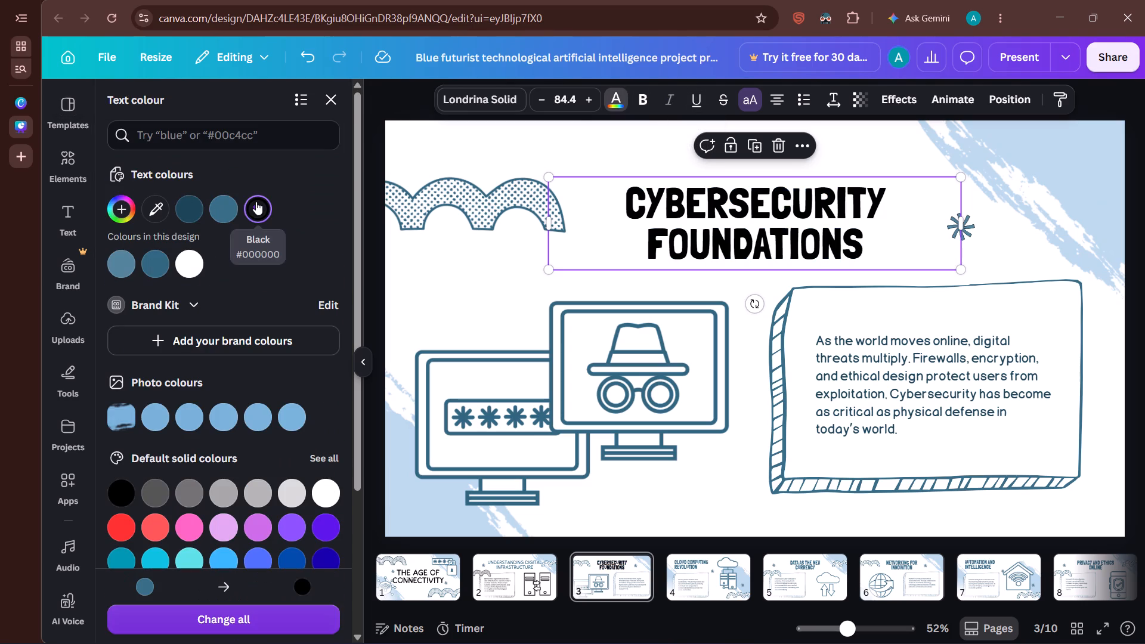
Set the font of slide 3's Cybersecurity Foundations title to Sigher.
{"action": "left_click", "coordinate": [484, 95]}
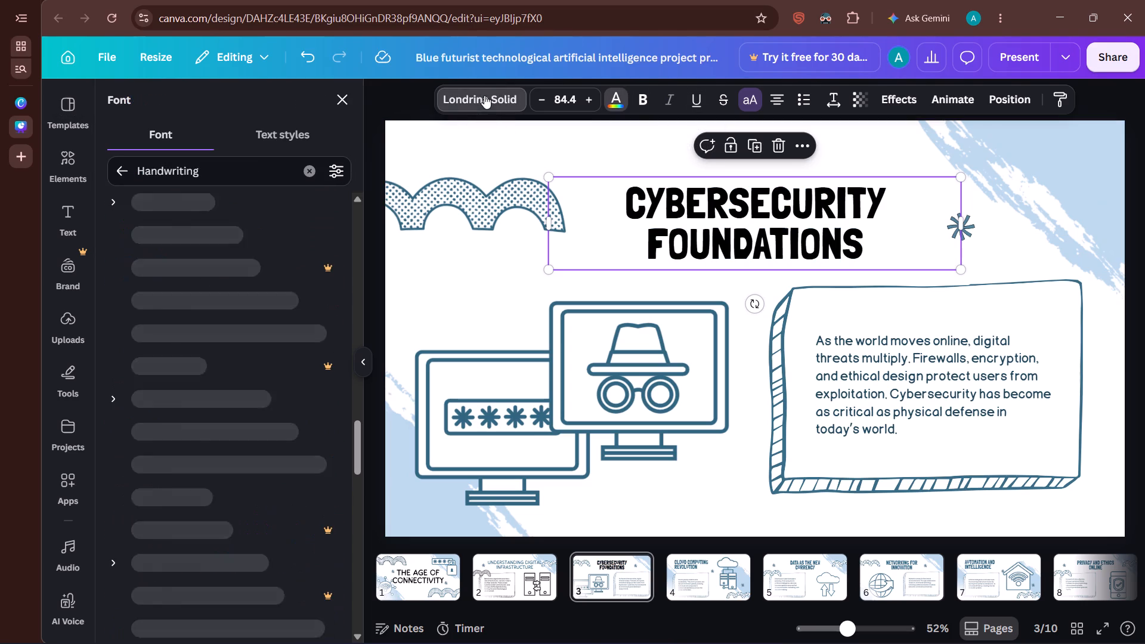
{"action": "left_click", "coordinate": [162, 420]}
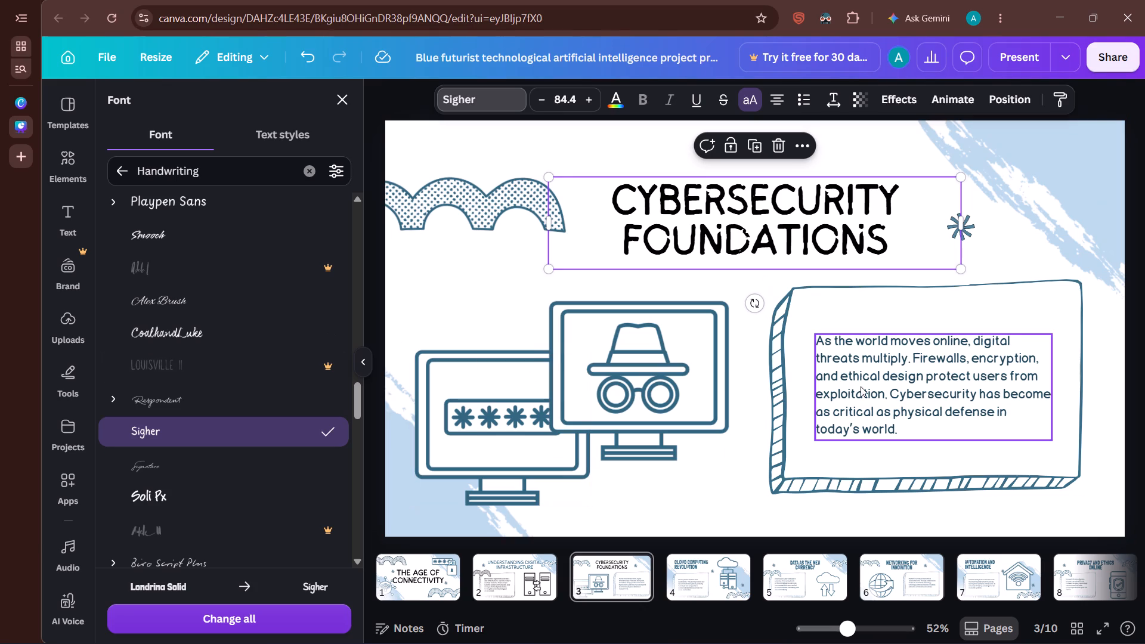
Set slide 3's body paragraph to the Smooch font, enlarge it to about 36.6 pt, and position it inside the hand-drawn frame.
{"action": "left_click", "coordinate": [902, 374]}
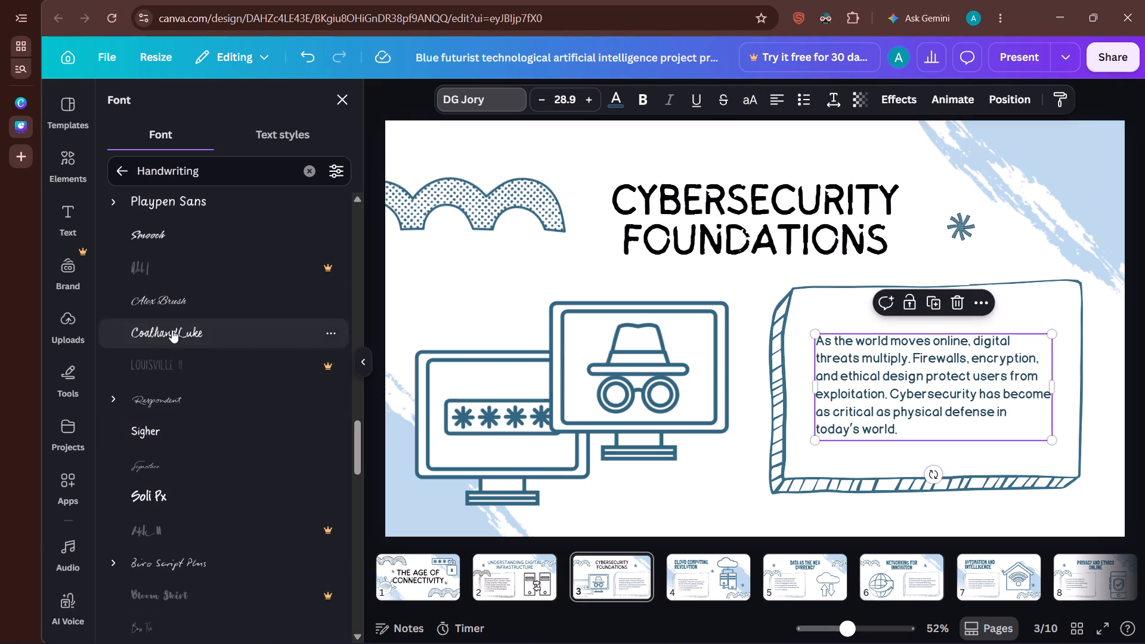
{"action": "left_click", "coordinate": [206, 234]}
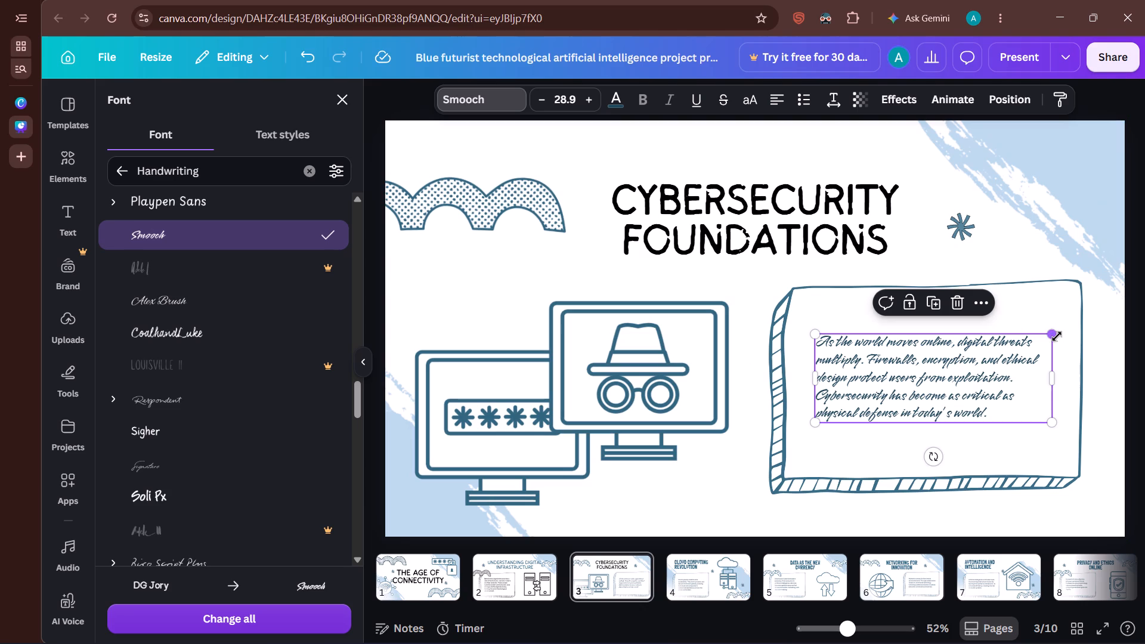
{"action": "left_click_drag", "start_coordinate": [1057, 336], "coordinate": [1118, 302]}
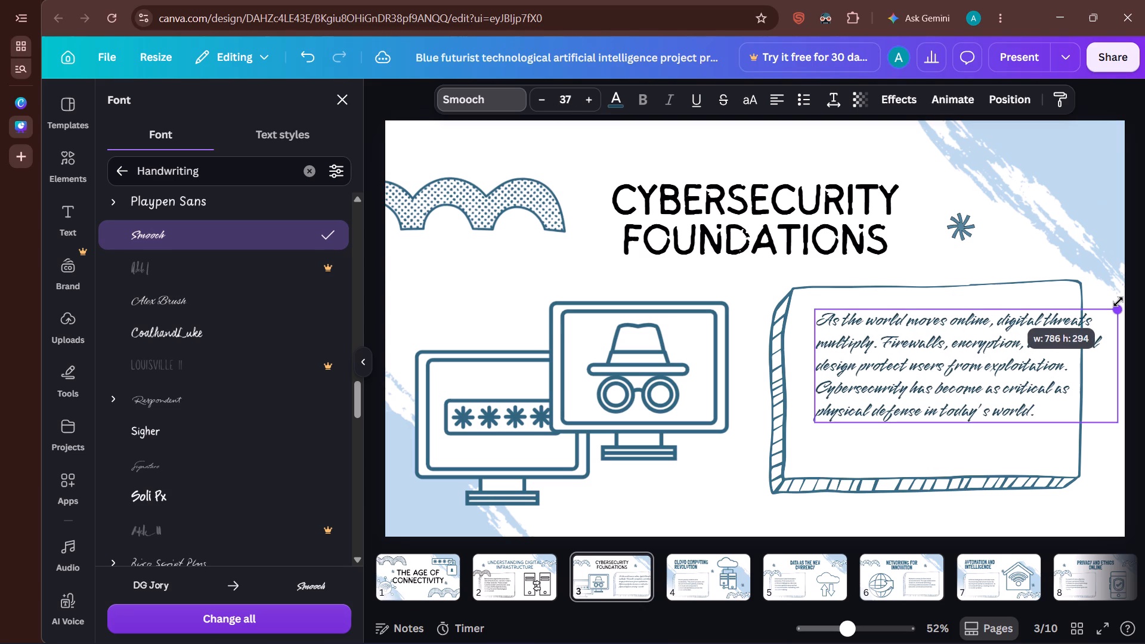
{"action": "left_click_drag", "start_coordinate": [1118, 302], "coordinate": [1115, 304]}
{"action": "left_click_drag", "start_coordinate": [1035, 330], "coordinate": [1013, 351]}
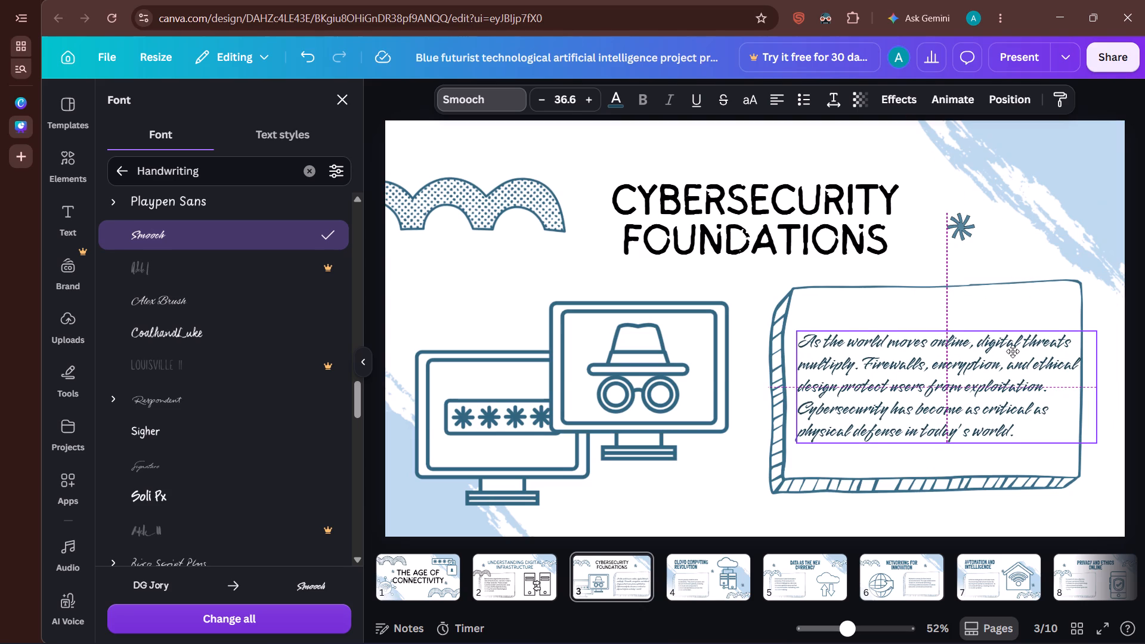
{"action": "left_click_drag", "start_coordinate": [1013, 351], "coordinate": [1012, 342]}
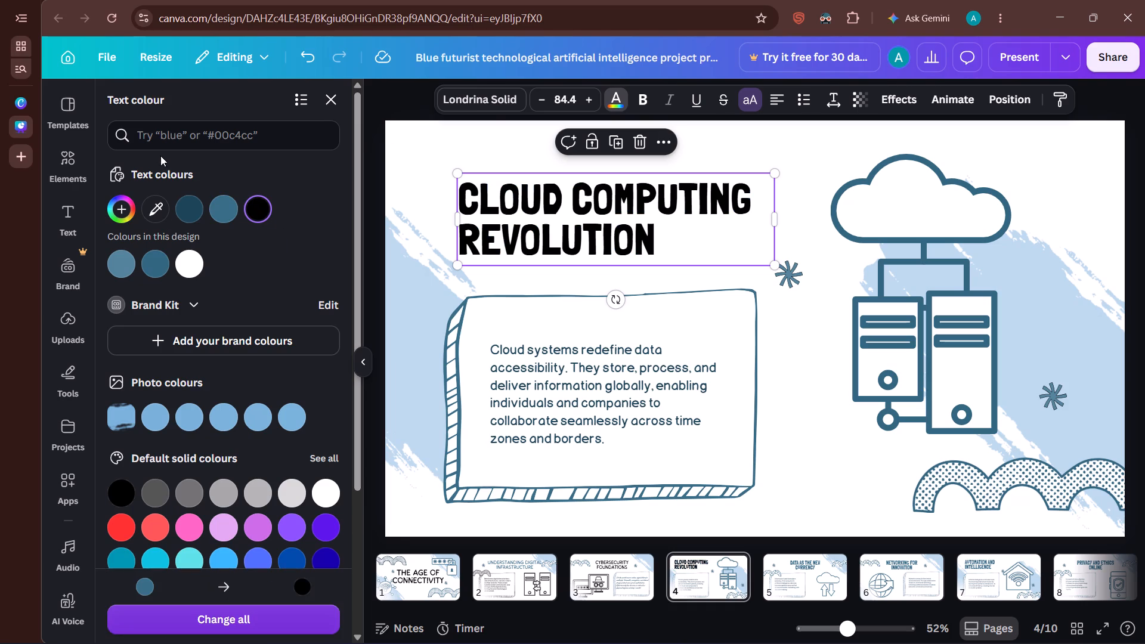
Set slide 4's Cloud Computing Revolution title to the Sigher font, widen its text box to fit two lines, and reposition it above the frame.
{"action": "left_click", "coordinate": [485, 98]}
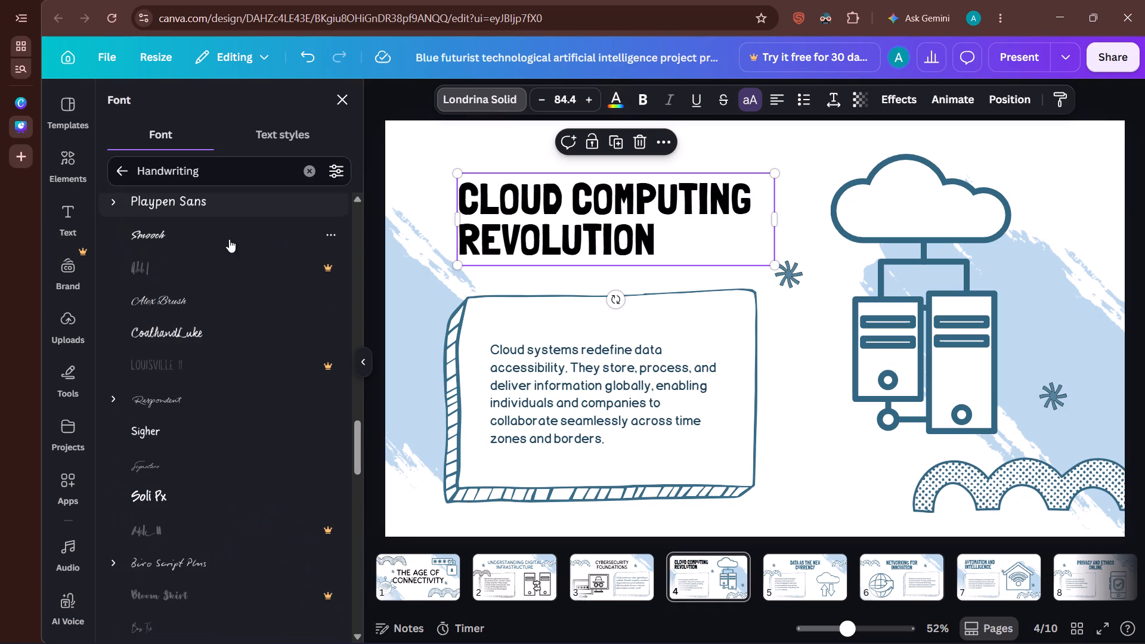
{"action": "left_click", "coordinate": [182, 437]}
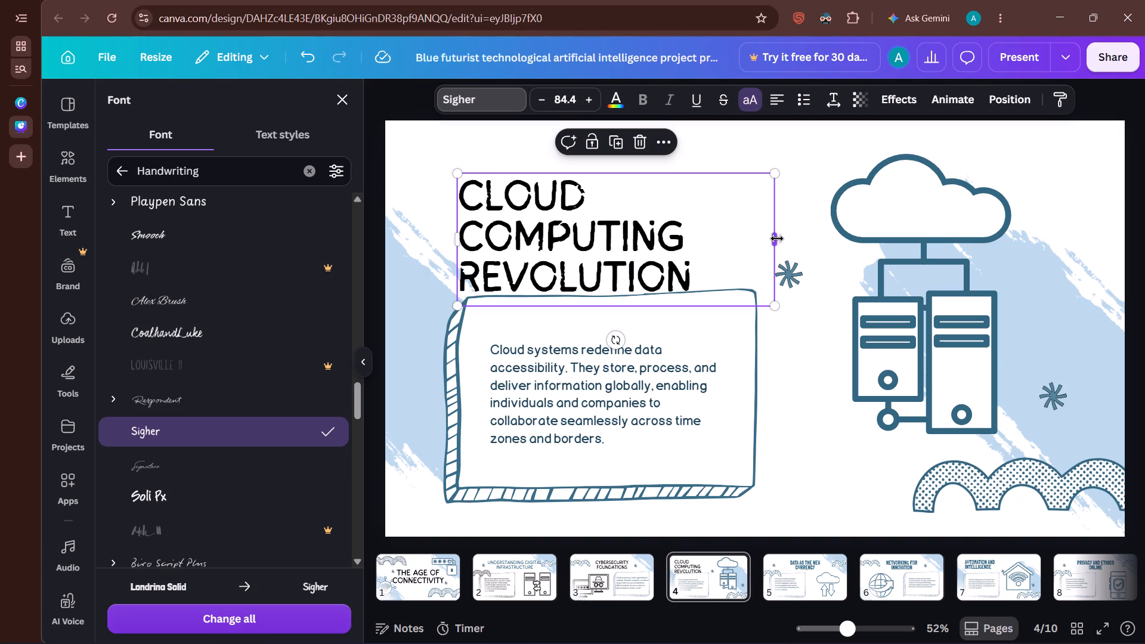
{"action": "left_click_drag", "start_coordinate": [777, 239], "coordinate": [856, 216]}
{"action": "left_click_drag", "start_coordinate": [799, 213], "coordinate": [785, 216]}
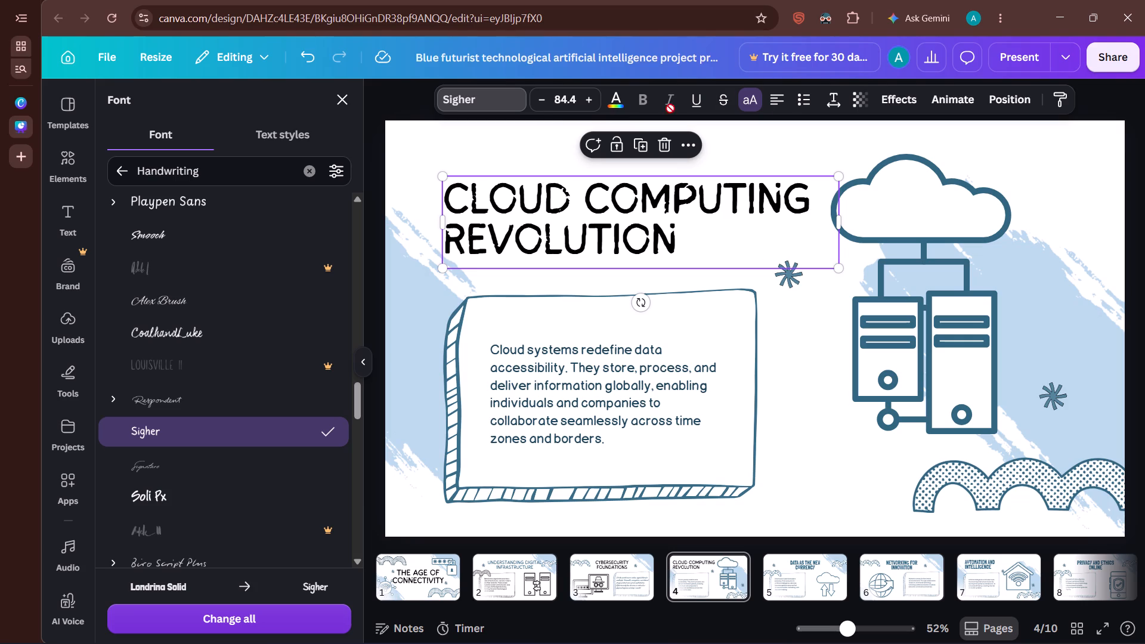
{"action": "left_click", "coordinate": [1119, 100]}
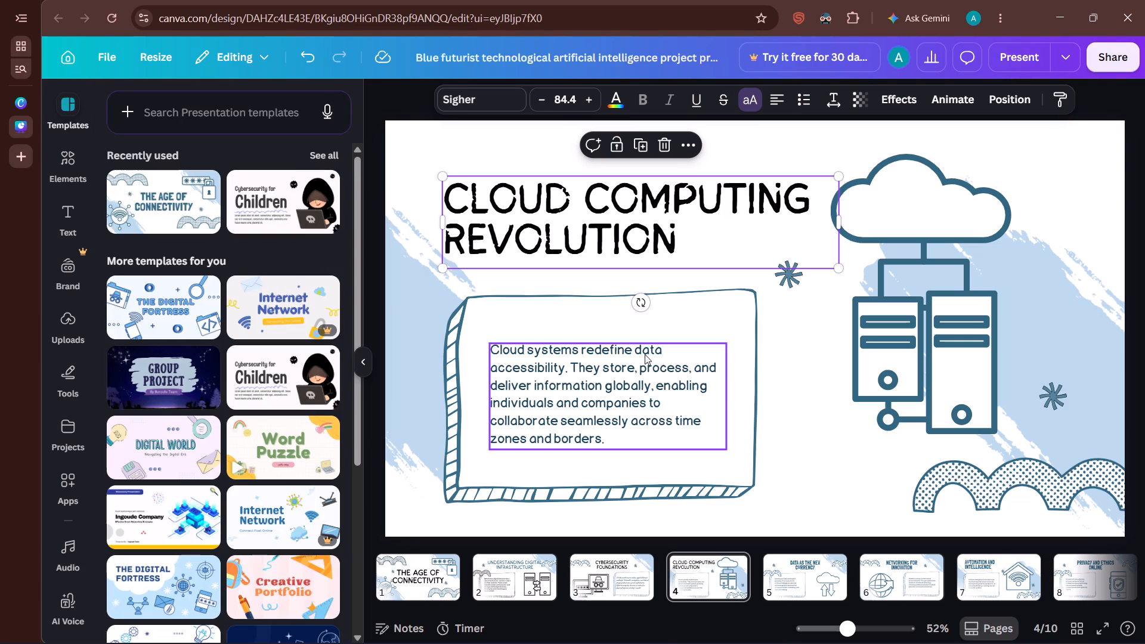
Set the font of slide 4's body paragraph about cloud systems to Sigher.
{"action": "left_click", "coordinate": [642, 372]}
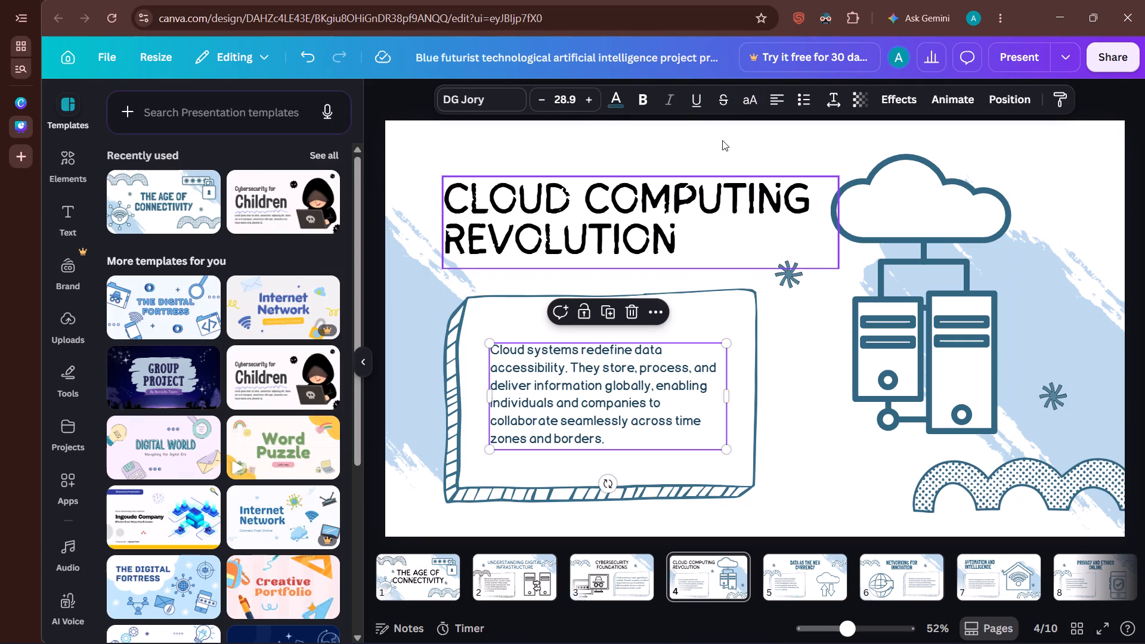
{"action": "left_click", "coordinate": [622, 97]}
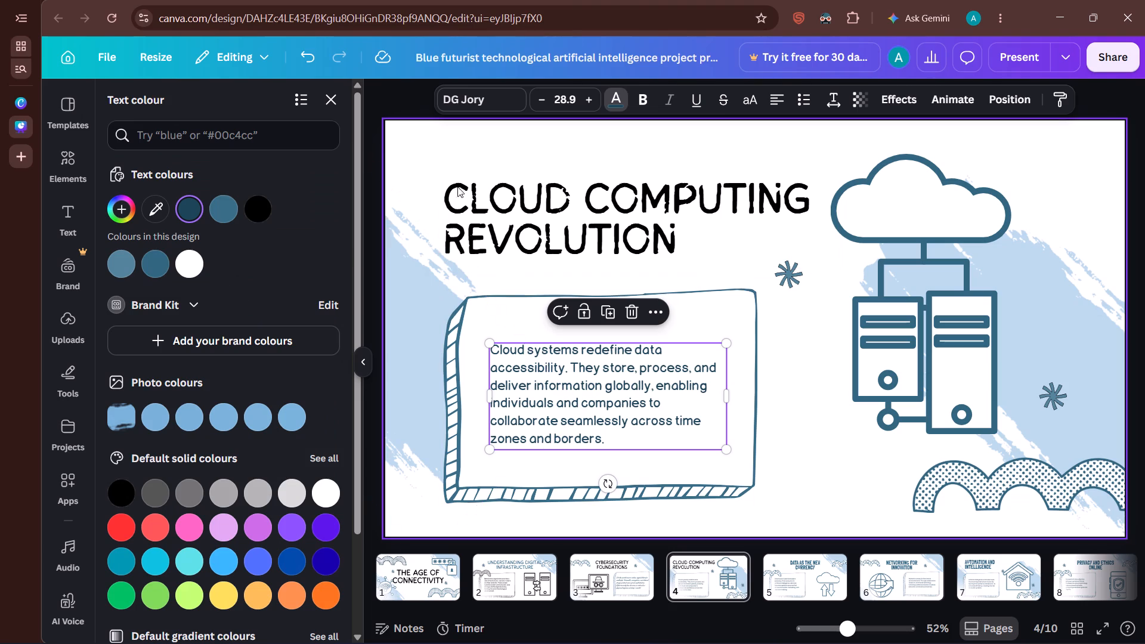
{"action": "left_click", "coordinate": [491, 98]}
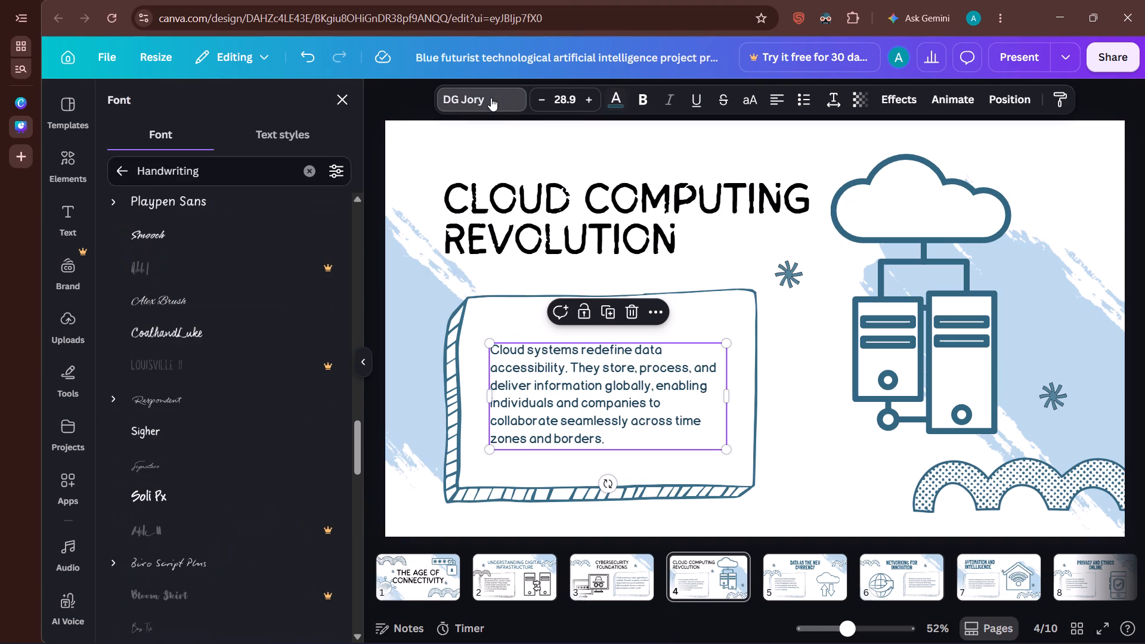
{"action": "left_click", "coordinate": [187, 429]}
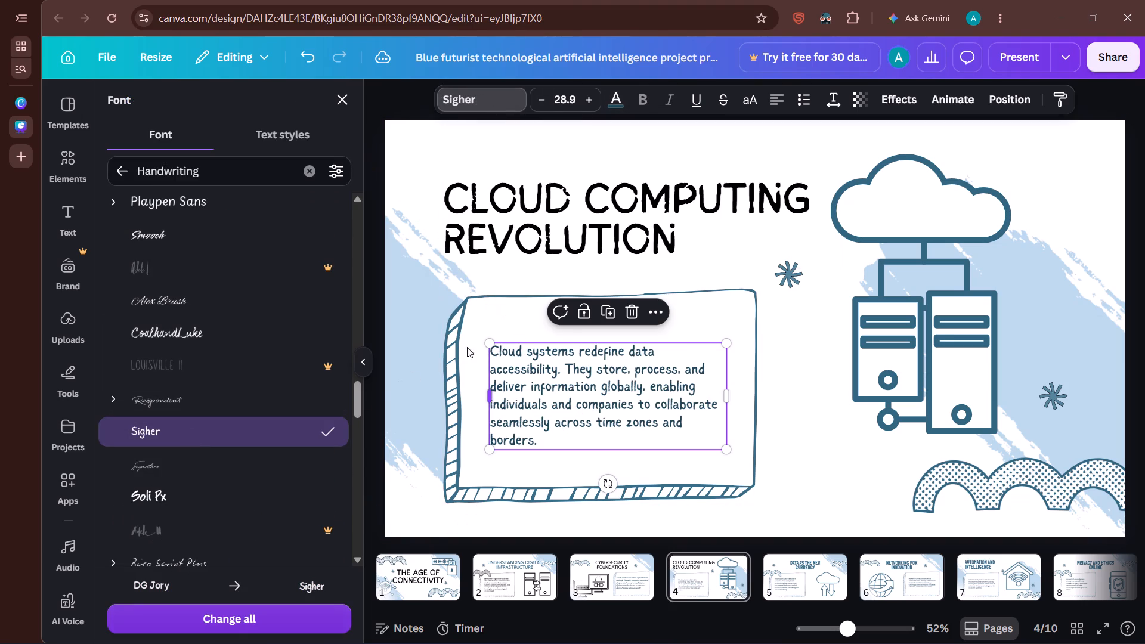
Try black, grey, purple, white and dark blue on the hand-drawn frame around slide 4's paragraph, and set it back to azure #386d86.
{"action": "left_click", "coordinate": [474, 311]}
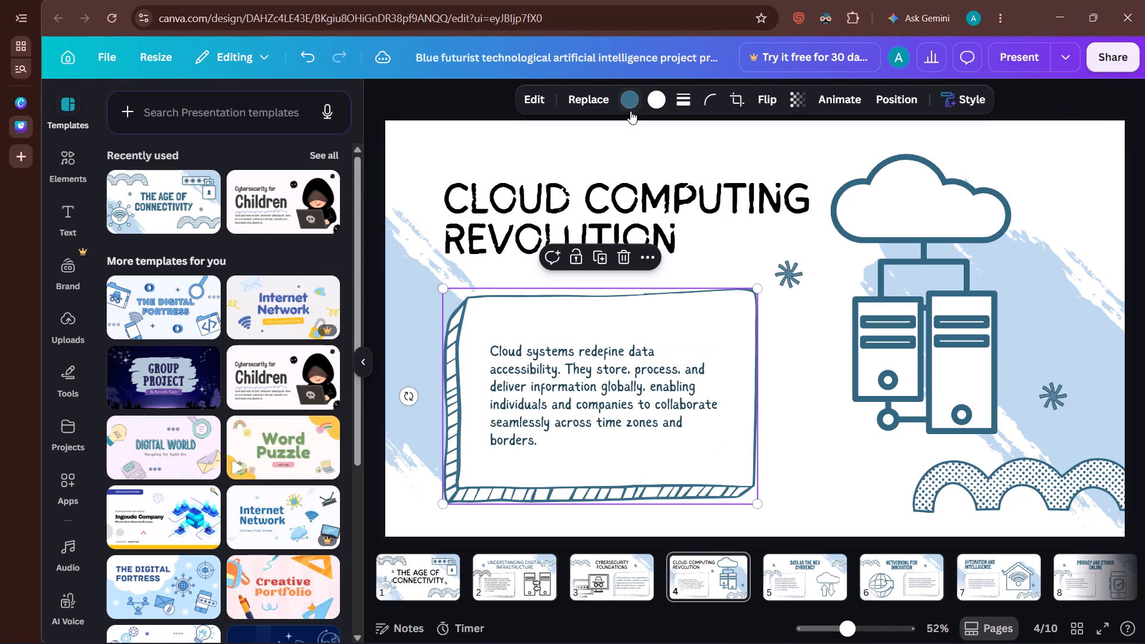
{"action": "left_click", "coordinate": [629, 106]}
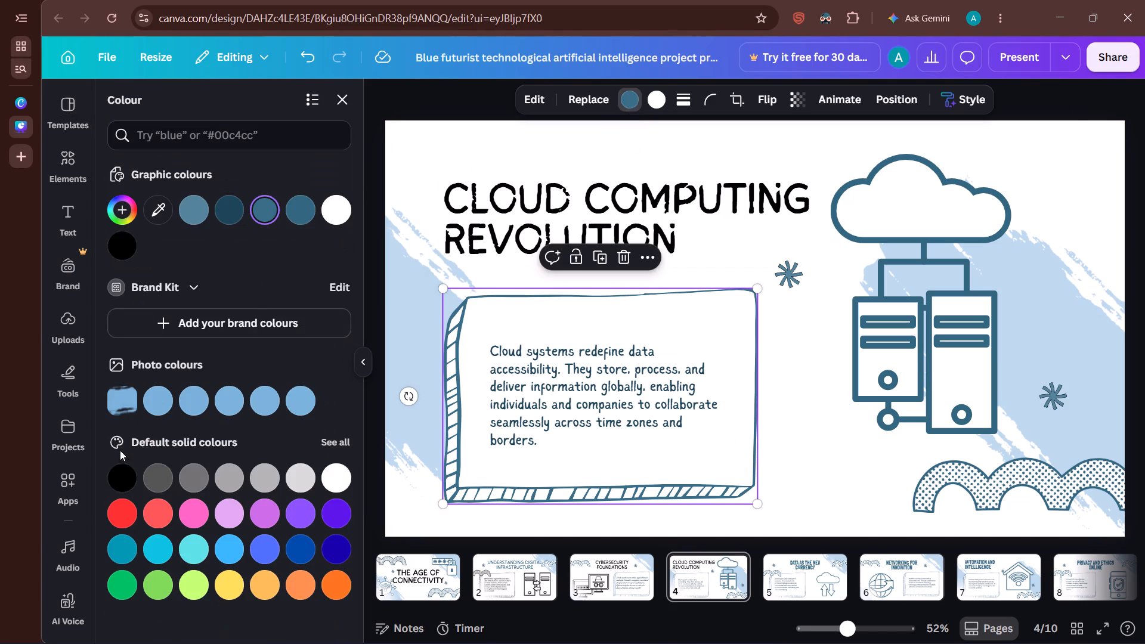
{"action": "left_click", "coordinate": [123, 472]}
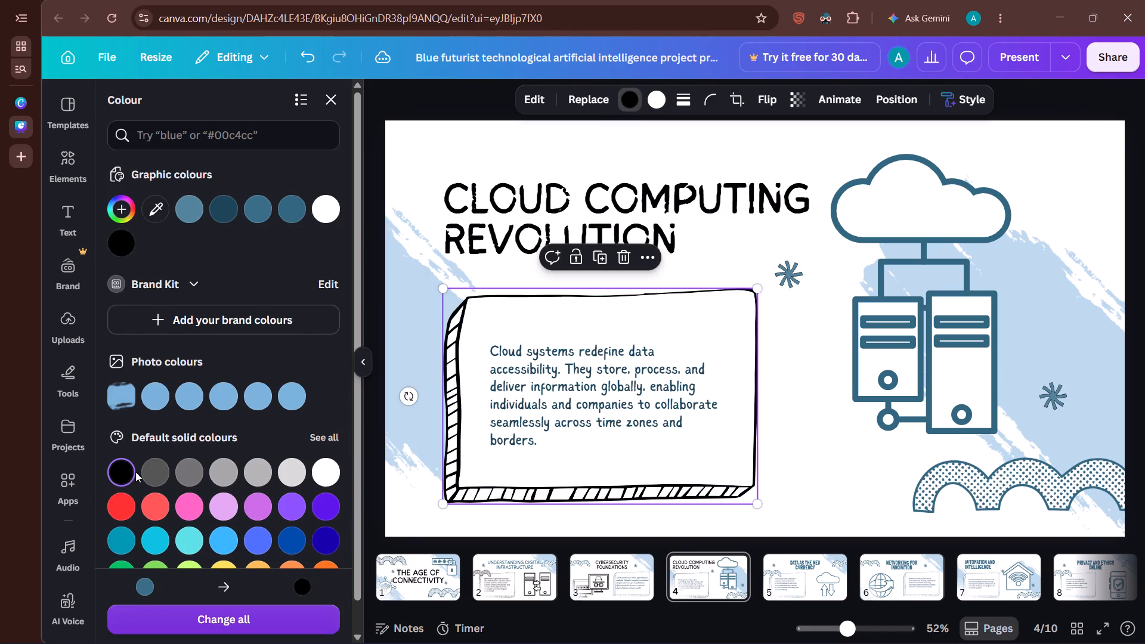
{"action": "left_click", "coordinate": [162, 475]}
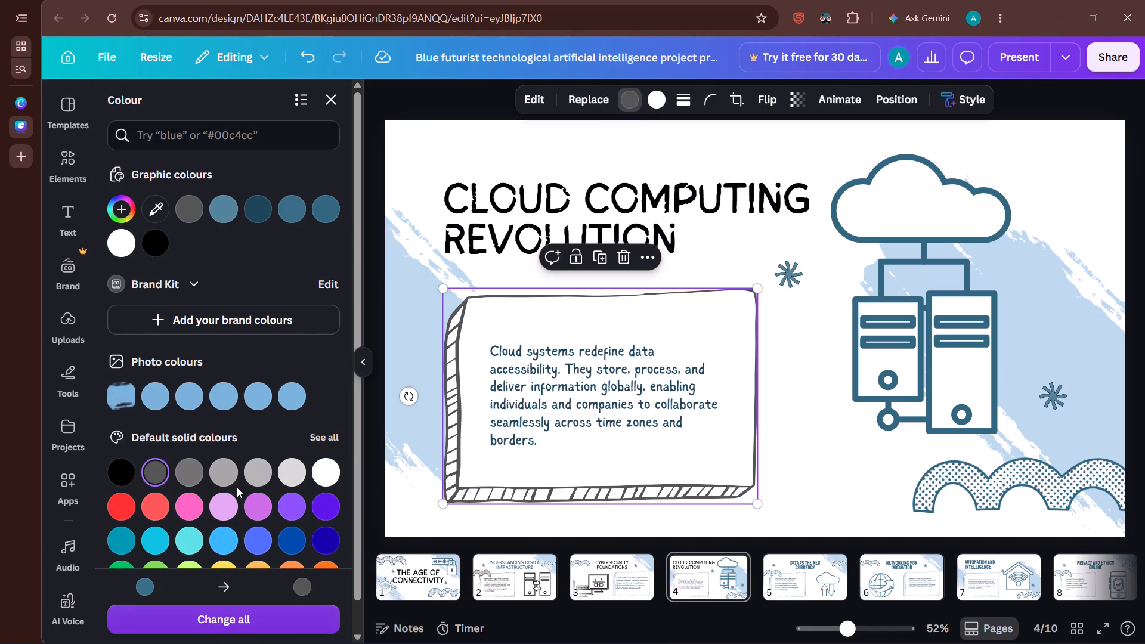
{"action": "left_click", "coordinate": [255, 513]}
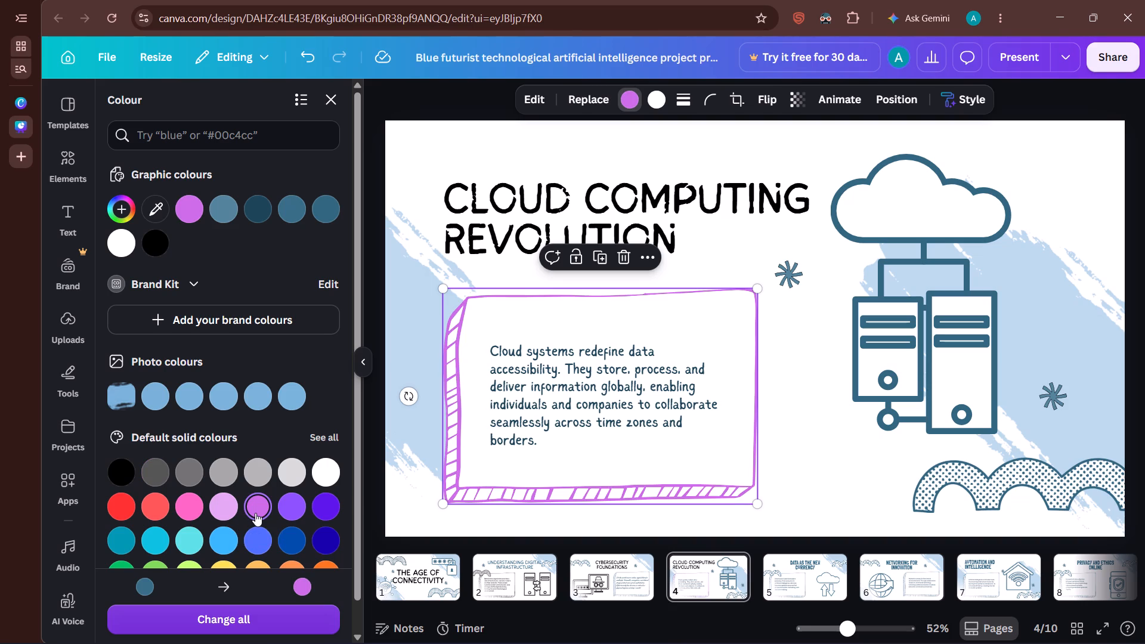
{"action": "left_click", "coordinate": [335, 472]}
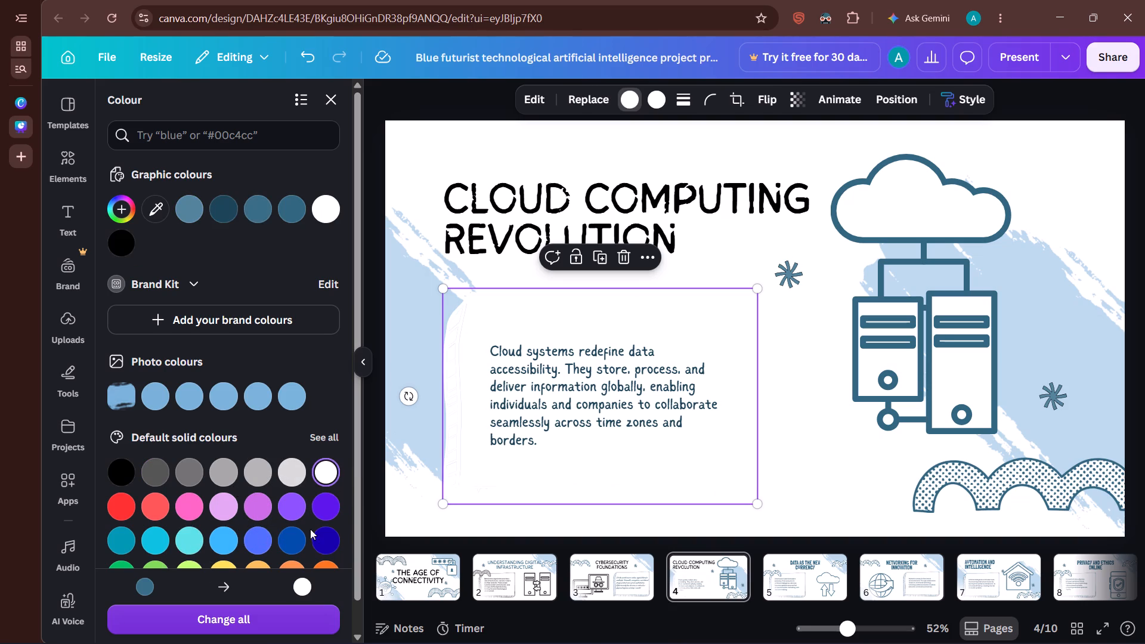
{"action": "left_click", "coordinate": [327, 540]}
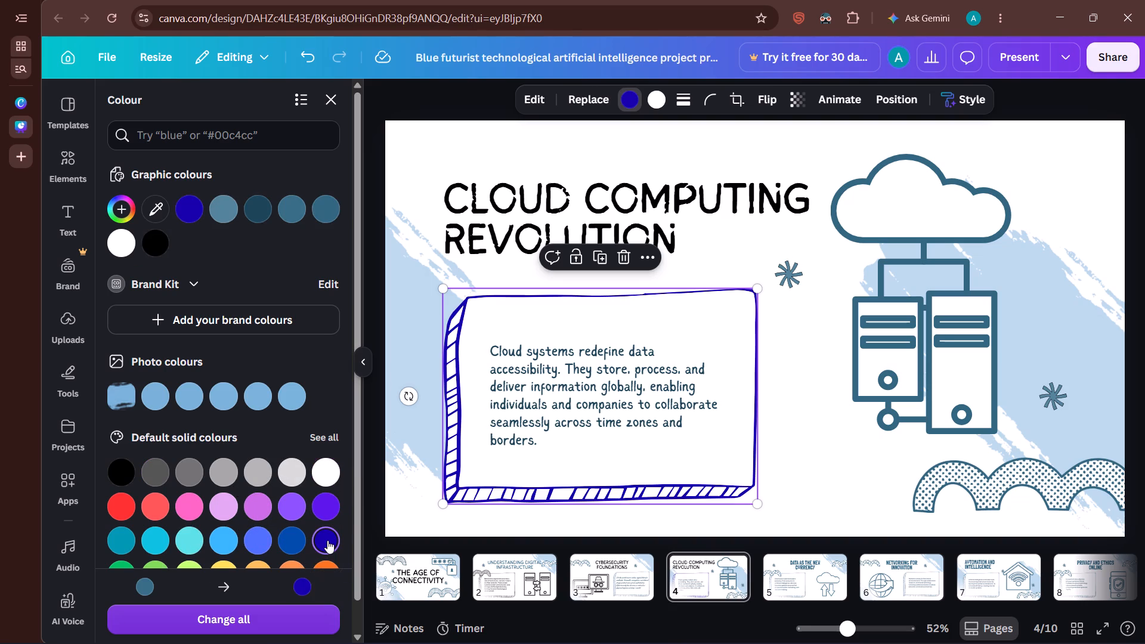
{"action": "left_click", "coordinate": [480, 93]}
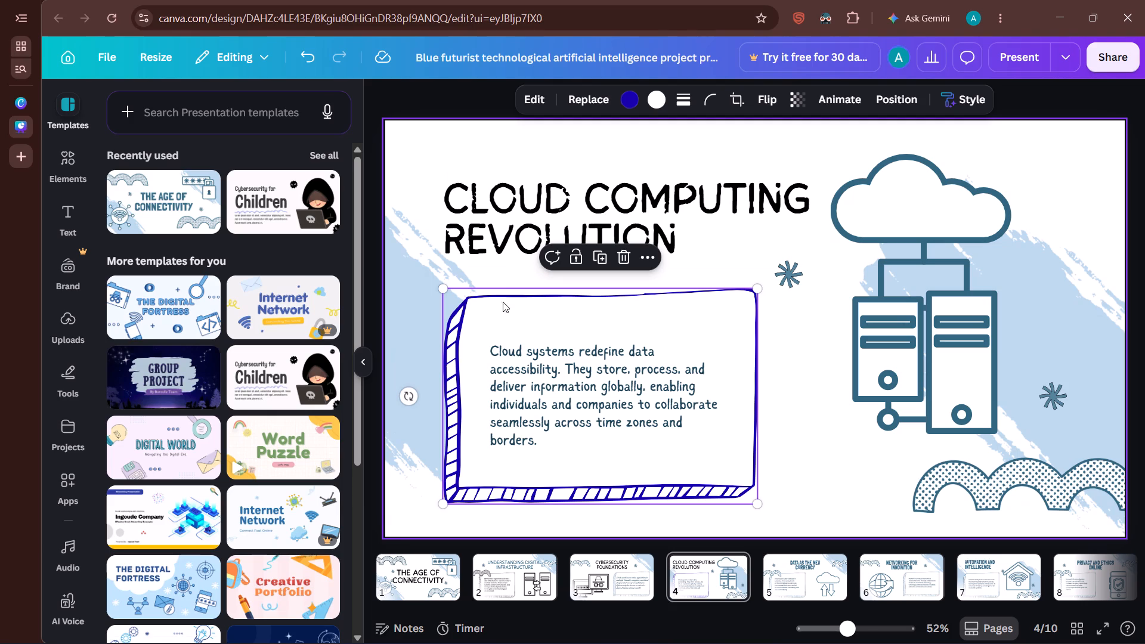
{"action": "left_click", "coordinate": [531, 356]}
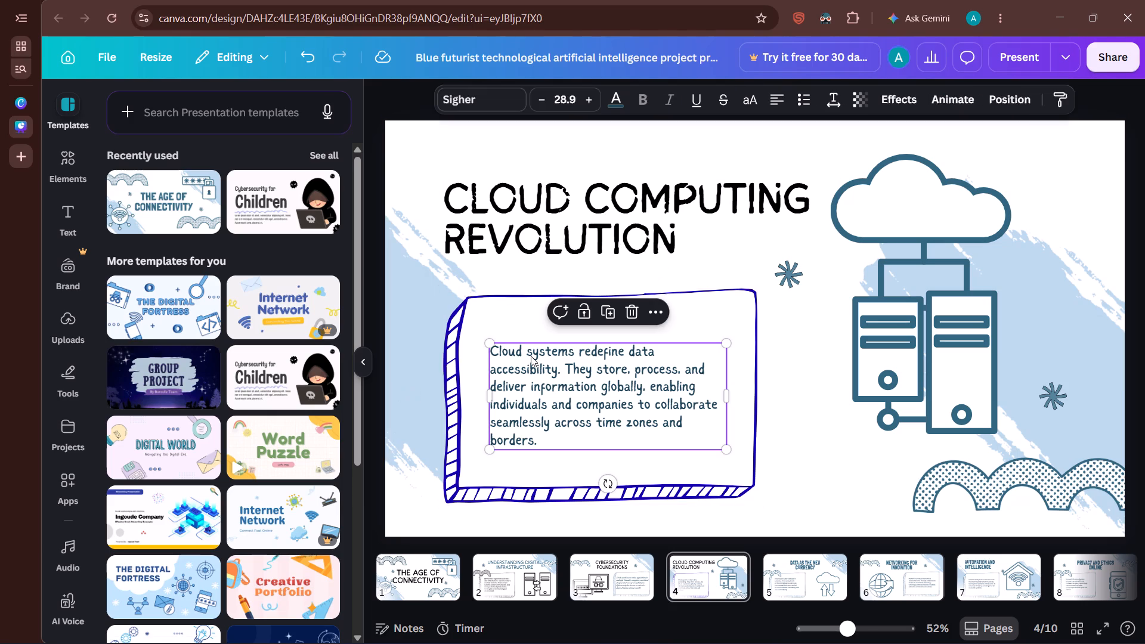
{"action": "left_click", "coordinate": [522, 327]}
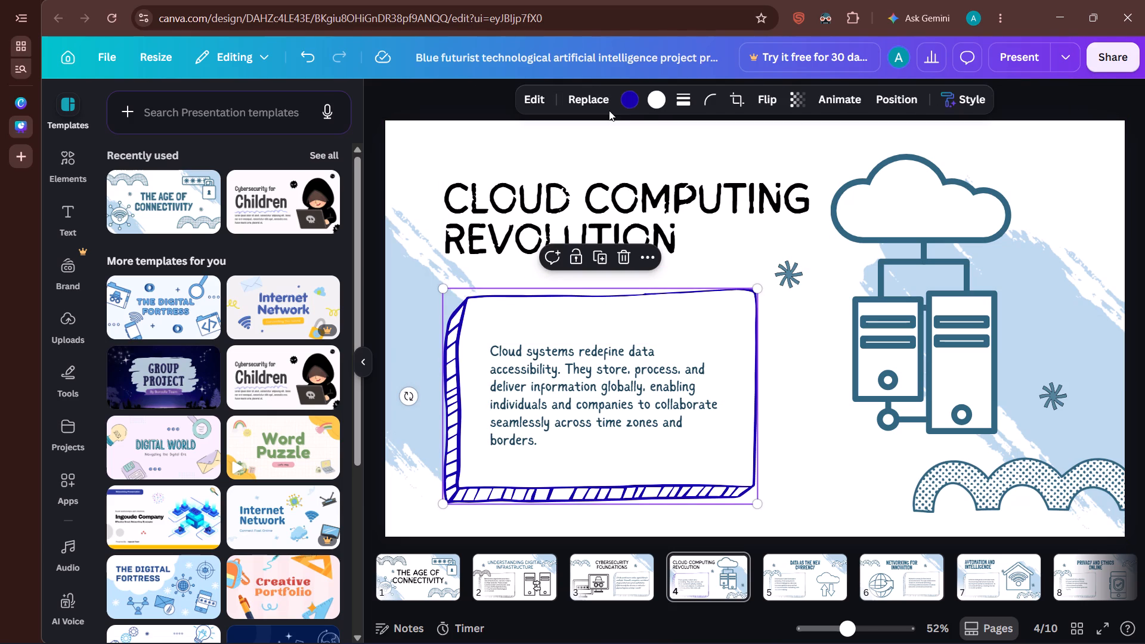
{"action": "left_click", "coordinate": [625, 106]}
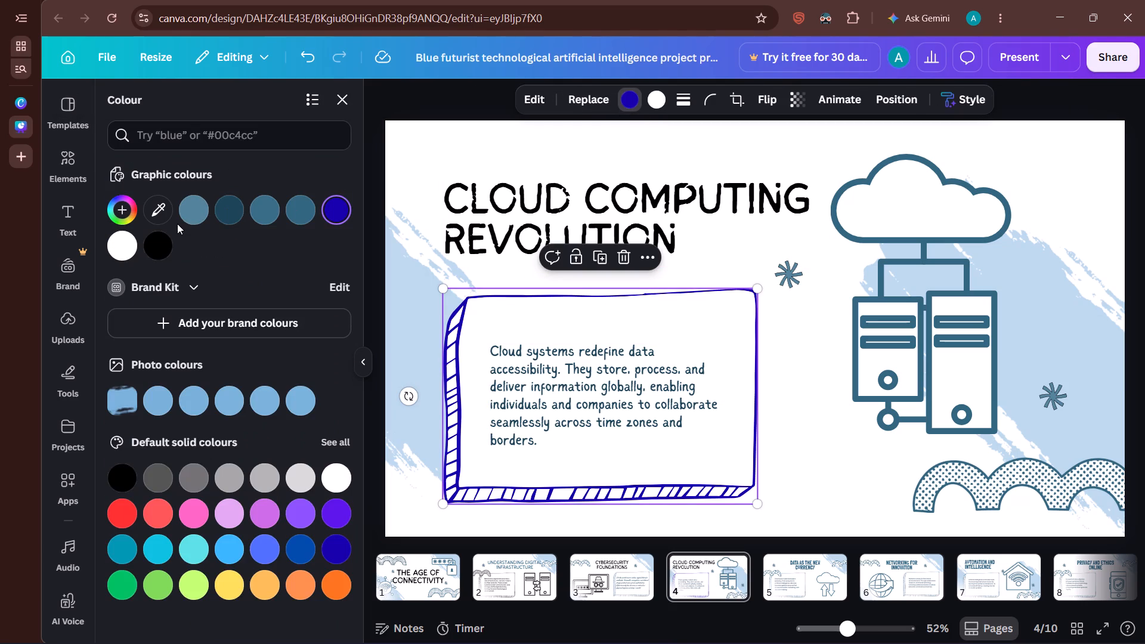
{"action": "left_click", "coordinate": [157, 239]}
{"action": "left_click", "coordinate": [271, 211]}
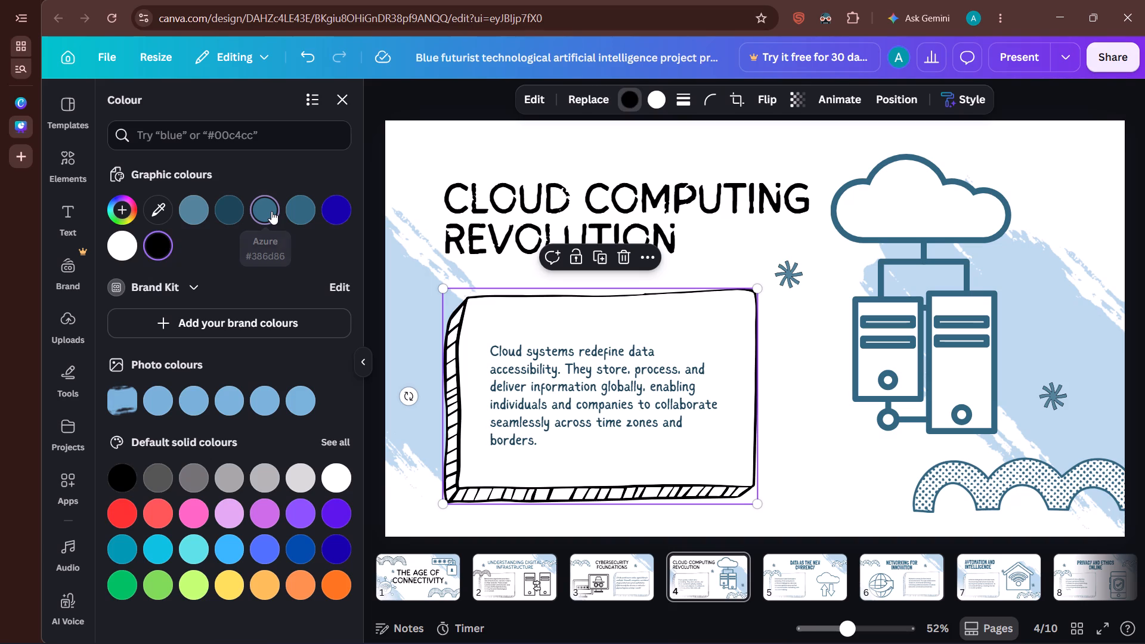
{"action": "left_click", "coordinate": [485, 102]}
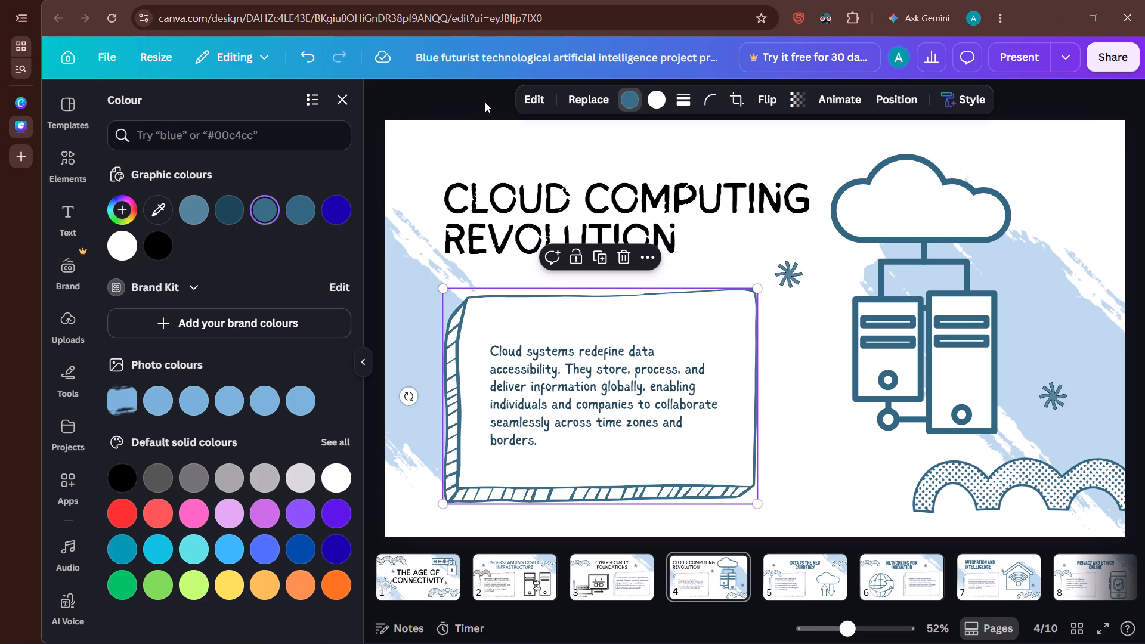
Try azure #77b2d9, white and violet on slide 4's cloud-and-servers graphic, and settle on dark azure #1c4558.
{"action": "left_click", "coordinate": [932, 303]}
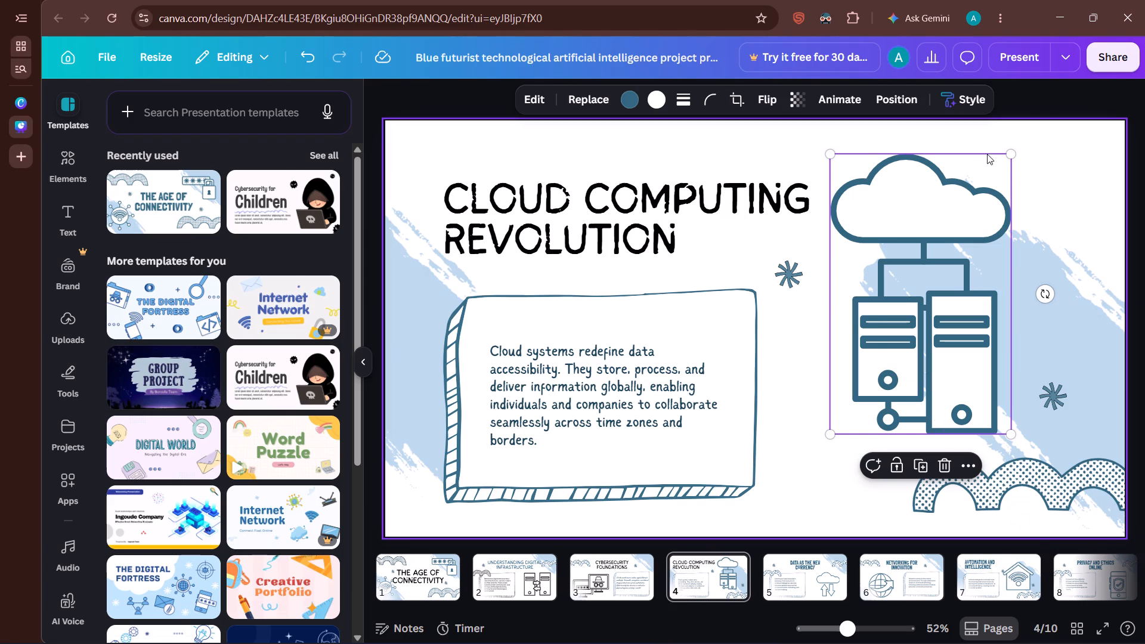
{"action": "left_click", "coordinate": [1044, 93]}
{"action": "left_click", "coordinate": [966, 208]}
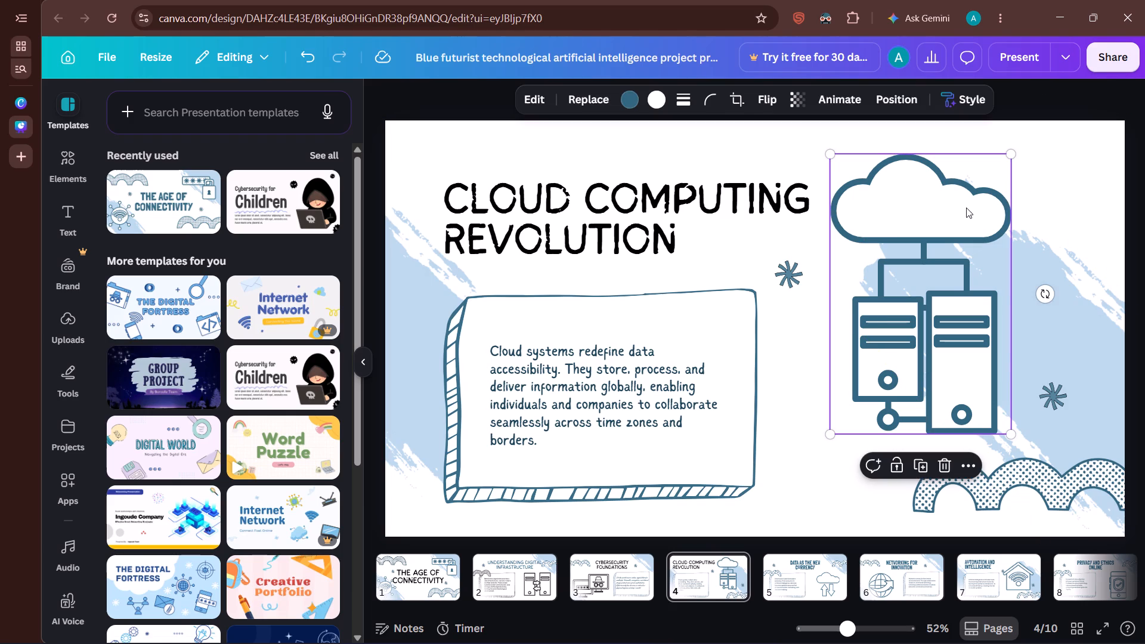
{"action": "left_click", "coordinate": [626, 109]}
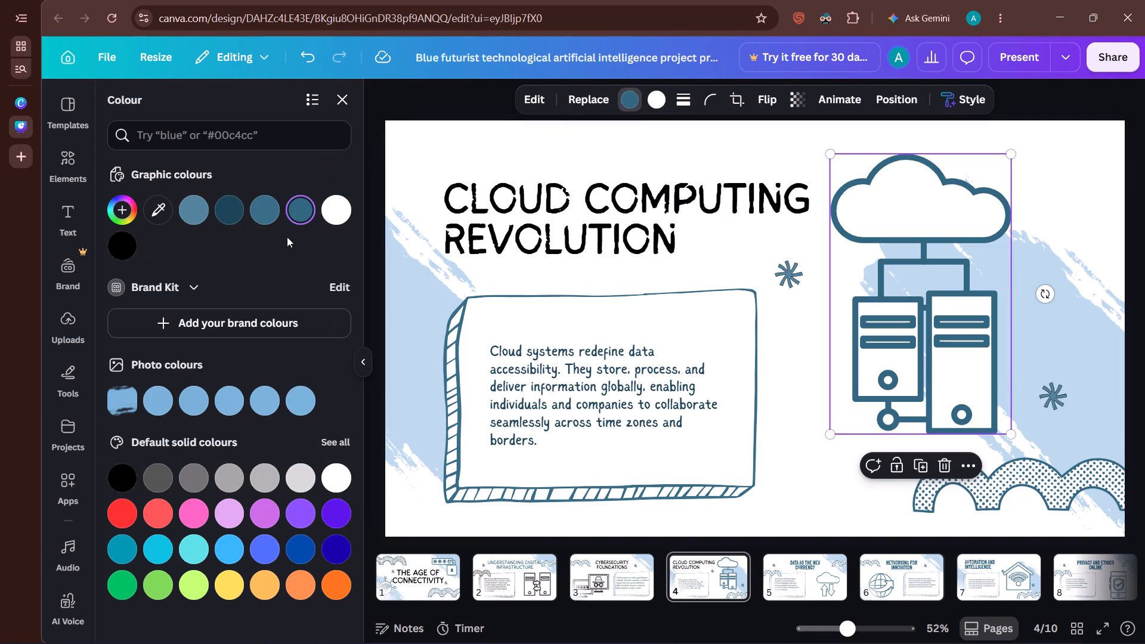
{"action": "left_click", "coordinate": [301, 403]}
{"action": "scroll", "coordinate": [301, 403], "scroll_direction": "down", "scroll_amount": 1}
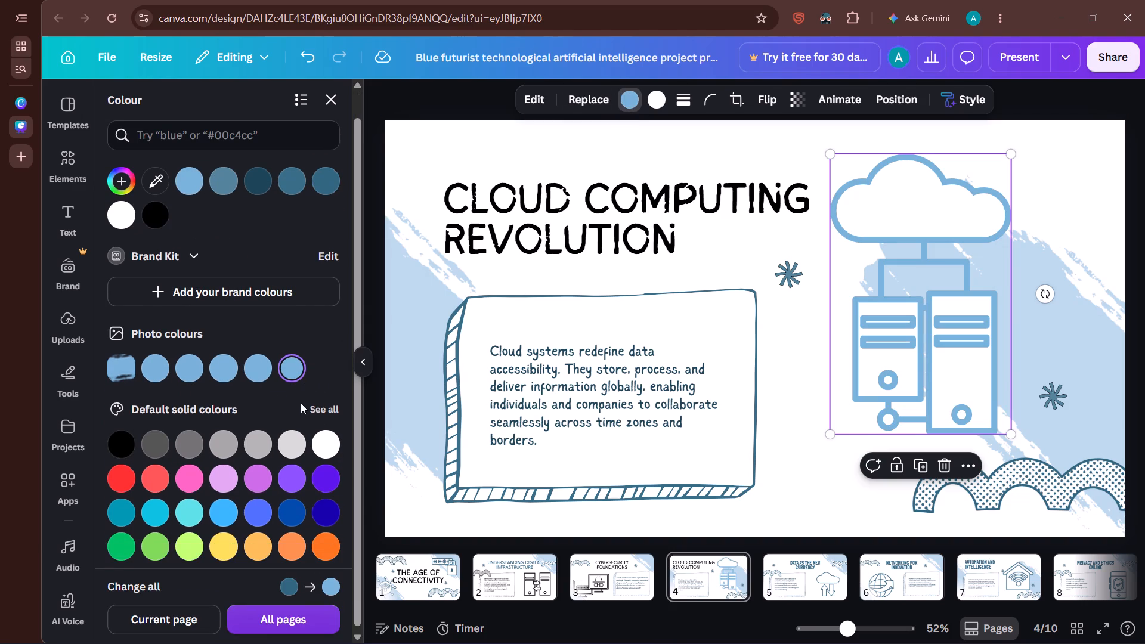
{"action": "left_click", "coordinate": [326, 434]}
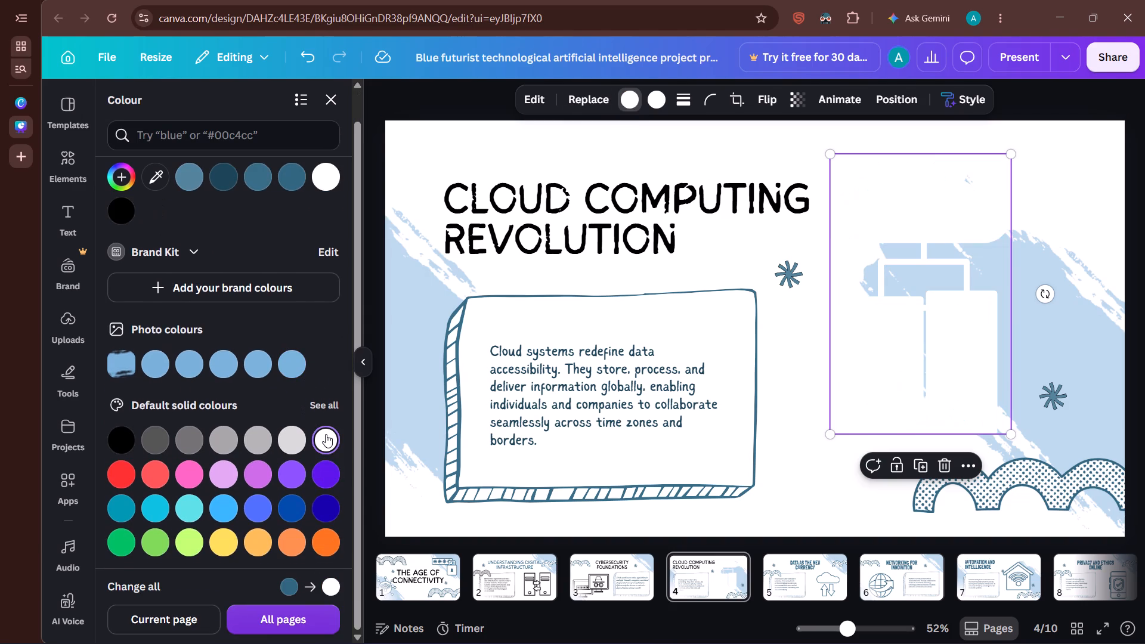
{"action": "left_click", "coordinate": [326, 472]}
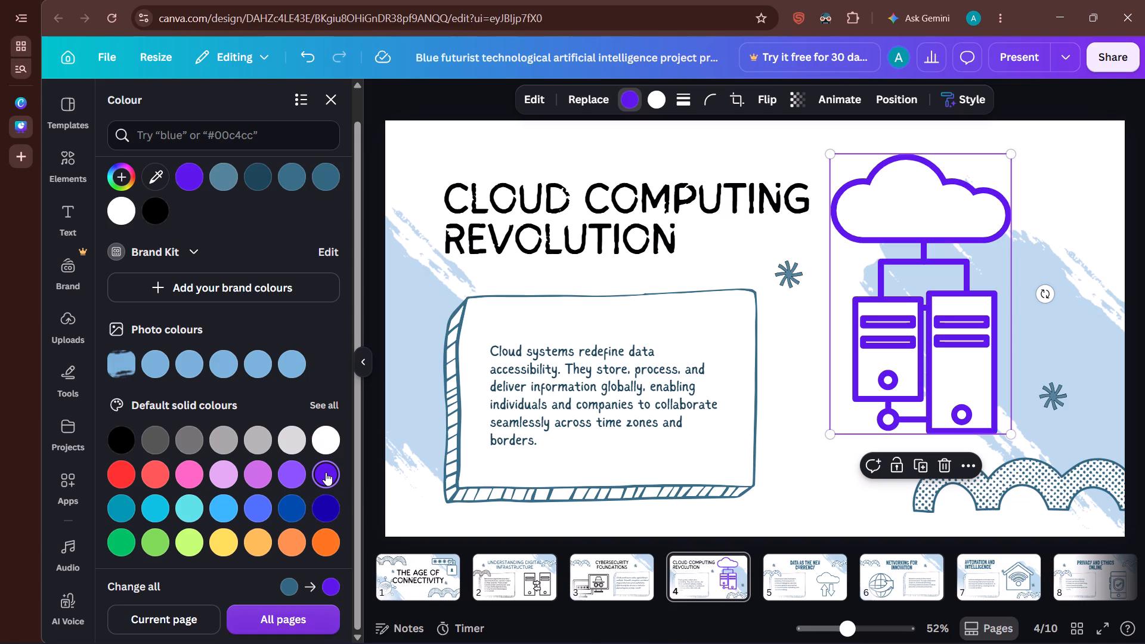
{"action": "left_click", "coordinate": [254, 166]}
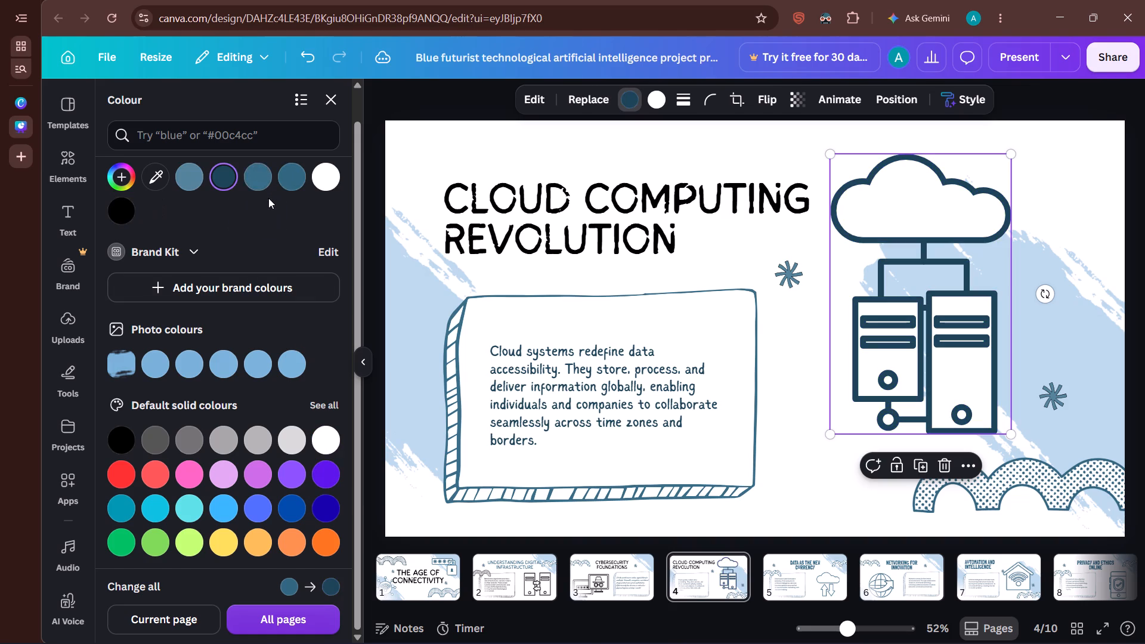
Recolour slide 4's cloud-and-servers graphic with the design's lightest steel blue graphic colour.
{"action": "scroll", "coordinate": [268, 198], "scroll_direction": "up", "scroll_amount": 2}
{"action": "left_click", "coordinate": [190, 212]}
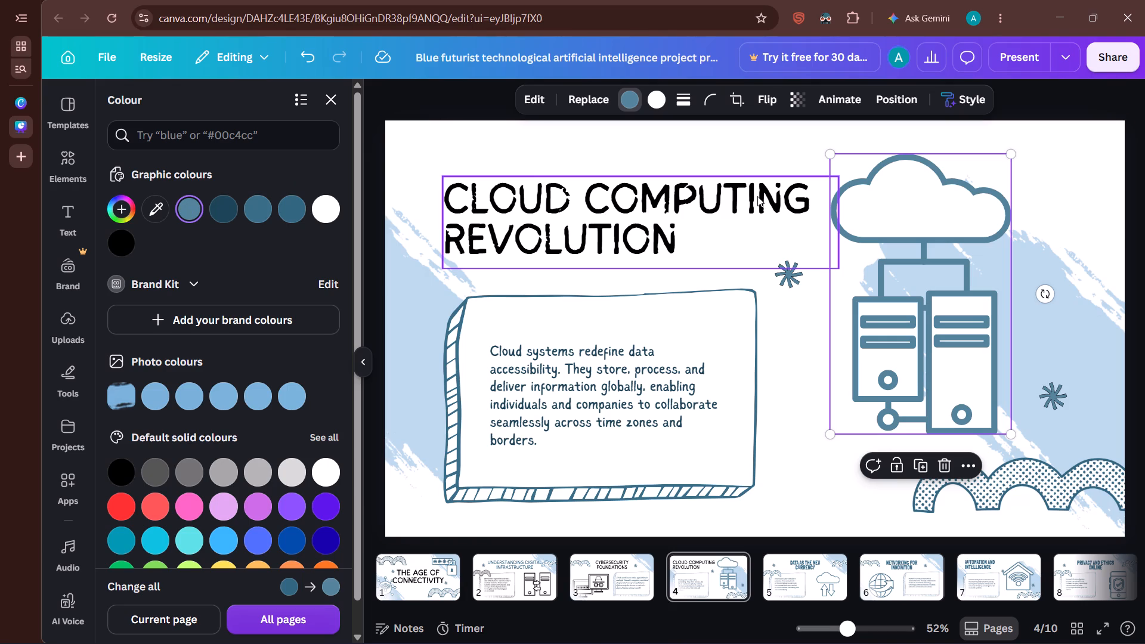
{"action": "left_click", "coordinate": [801, 275]}
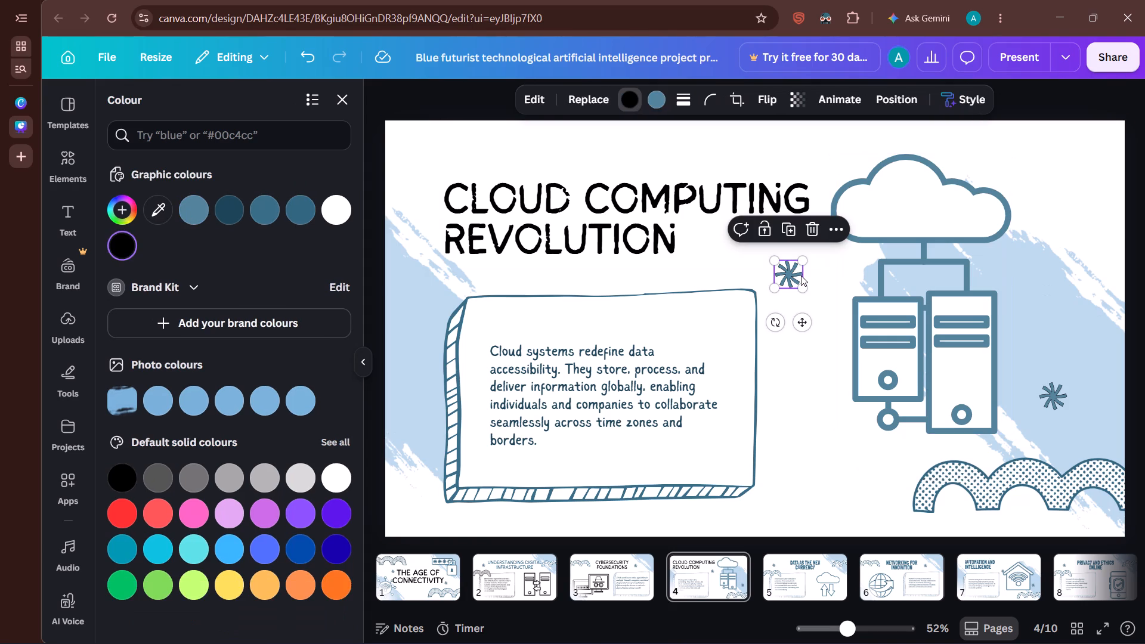
{"action": "left_click", "coordinate": [456, 94]}
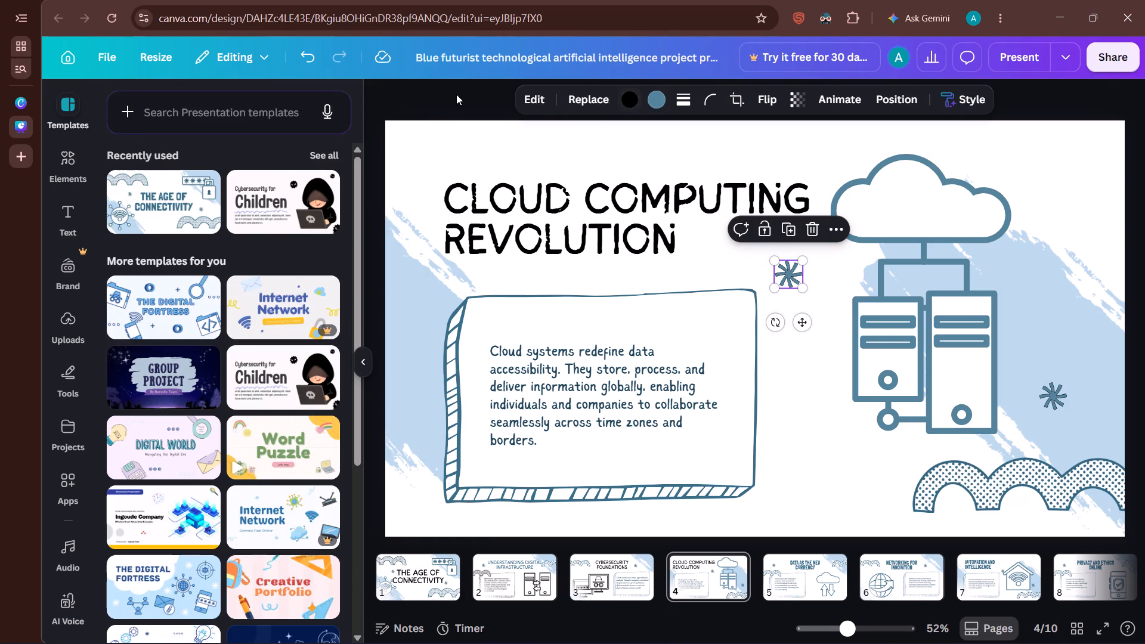
Try dark azure #1c4558 and a mid azure on slide 5's Data as the New Currency title, settle on black, and set its font to Sigher.
{"action": "left_click", "coordinate": [813, 581]}
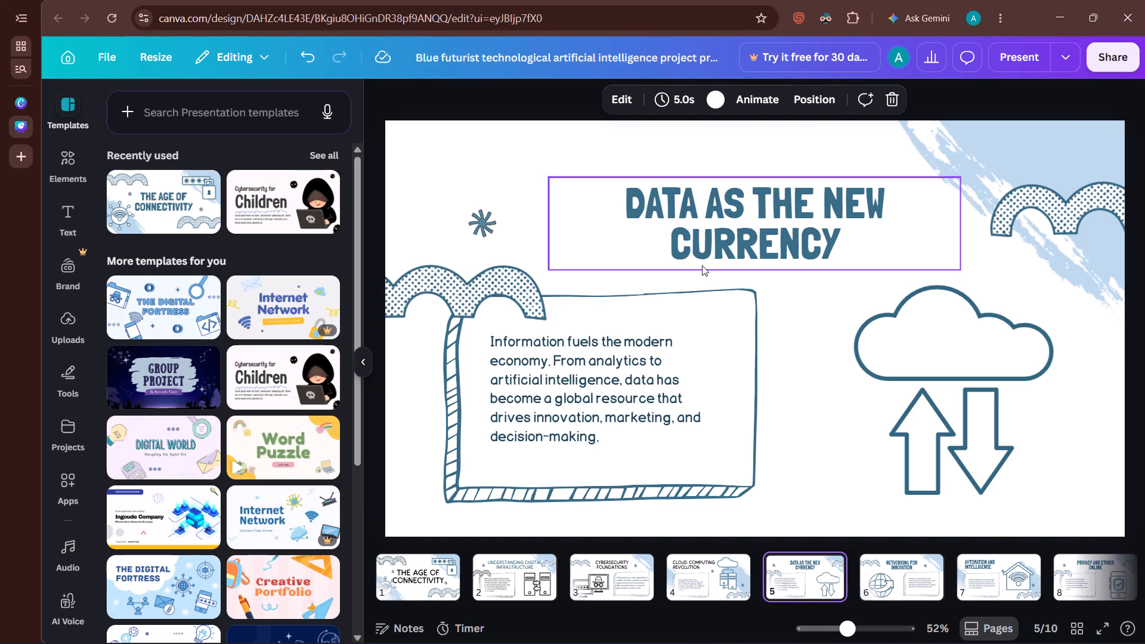
{"action": "left_click", "coordinate": [702, 265]}
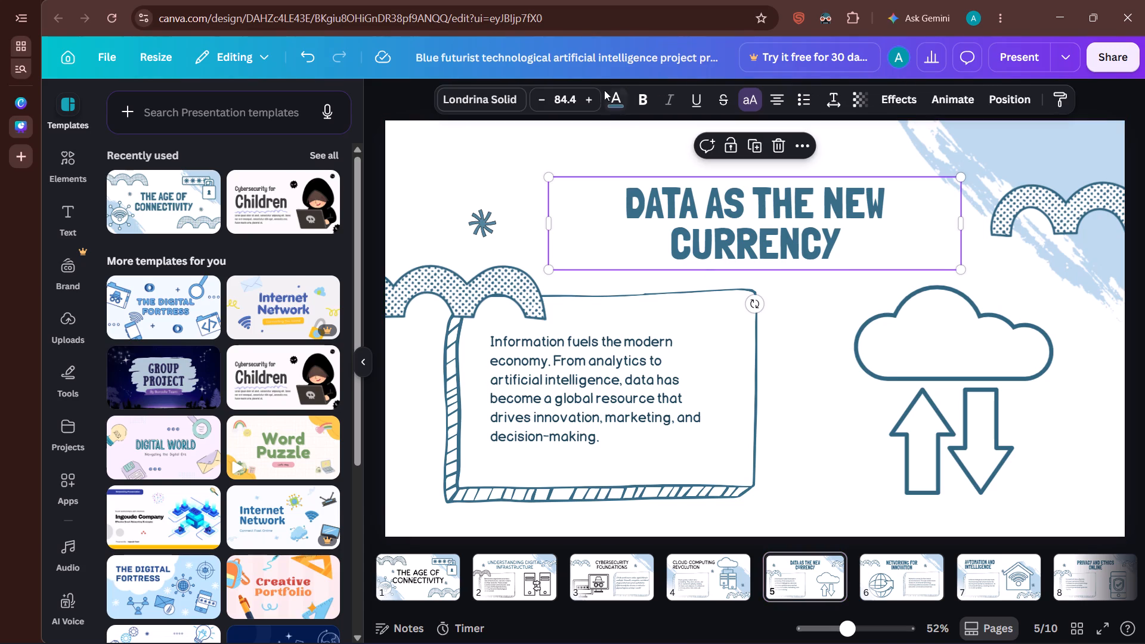
{"action": "left_click", "coordinate": [618, 96]}
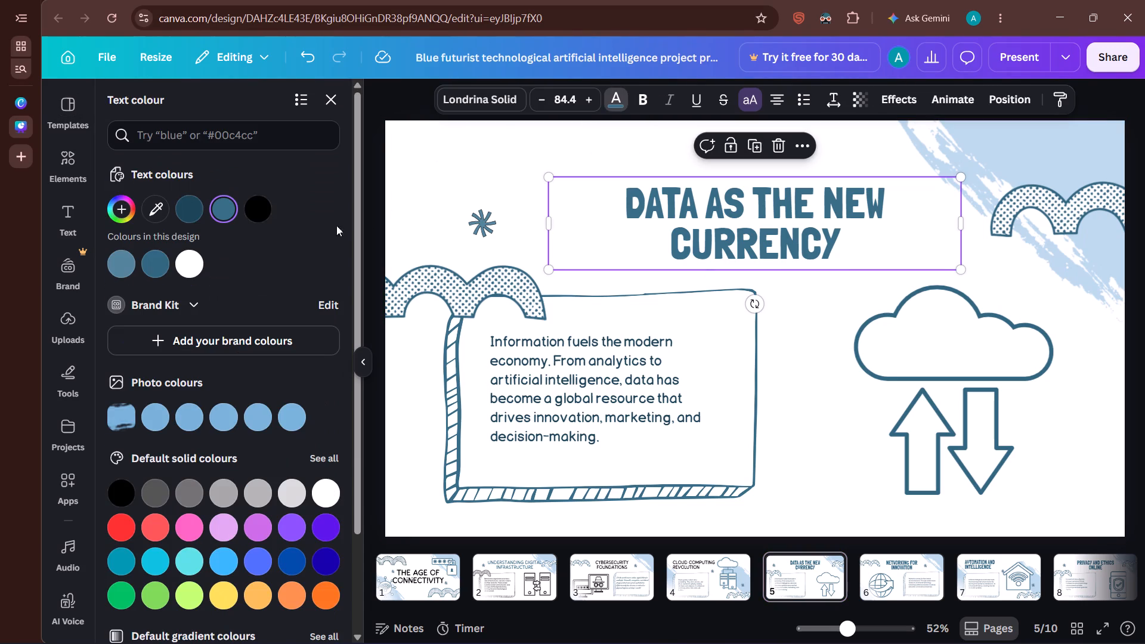
{"action": "left_click", "coordinate": [186, 209]}
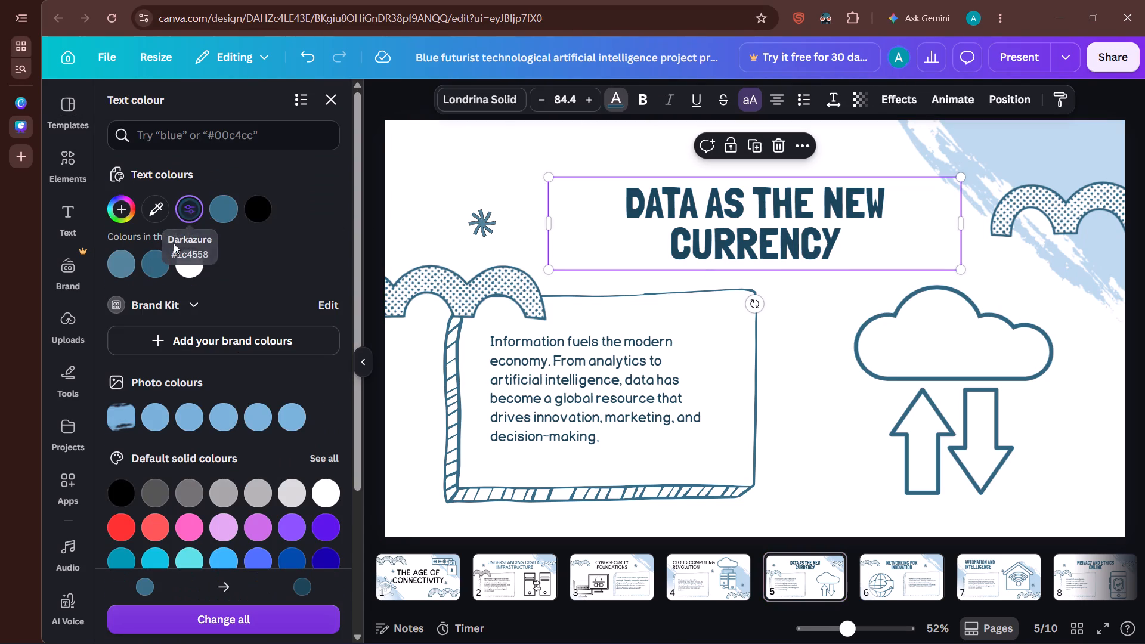
{"action": "left_click", "coordinate": [153, 258]}
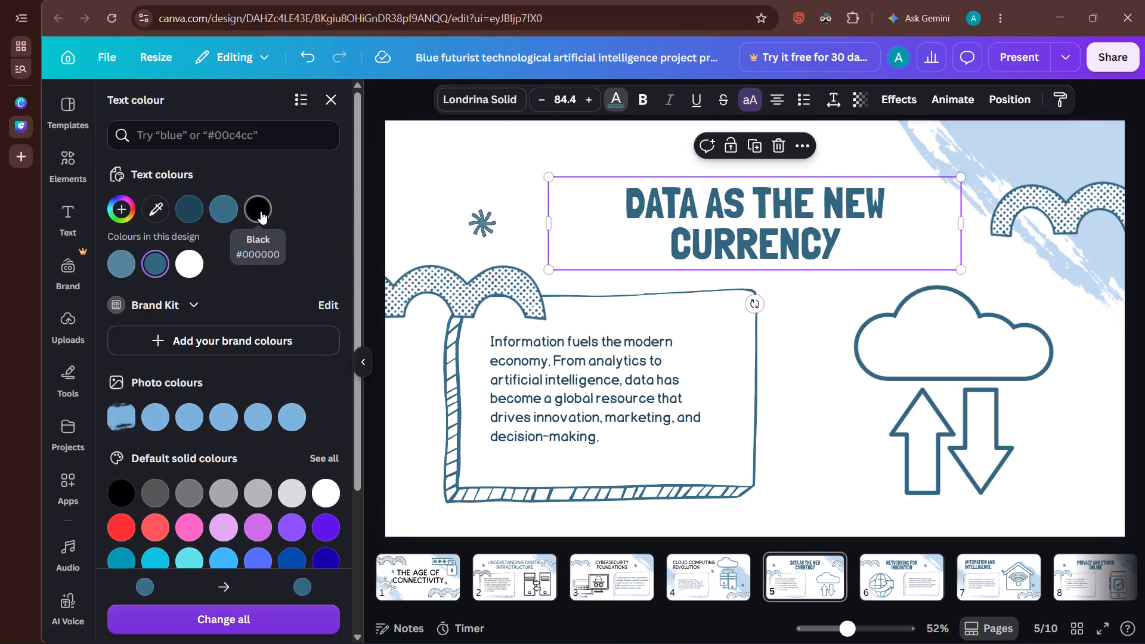
{"action": "left_click", "coordinate": [261, 211]}
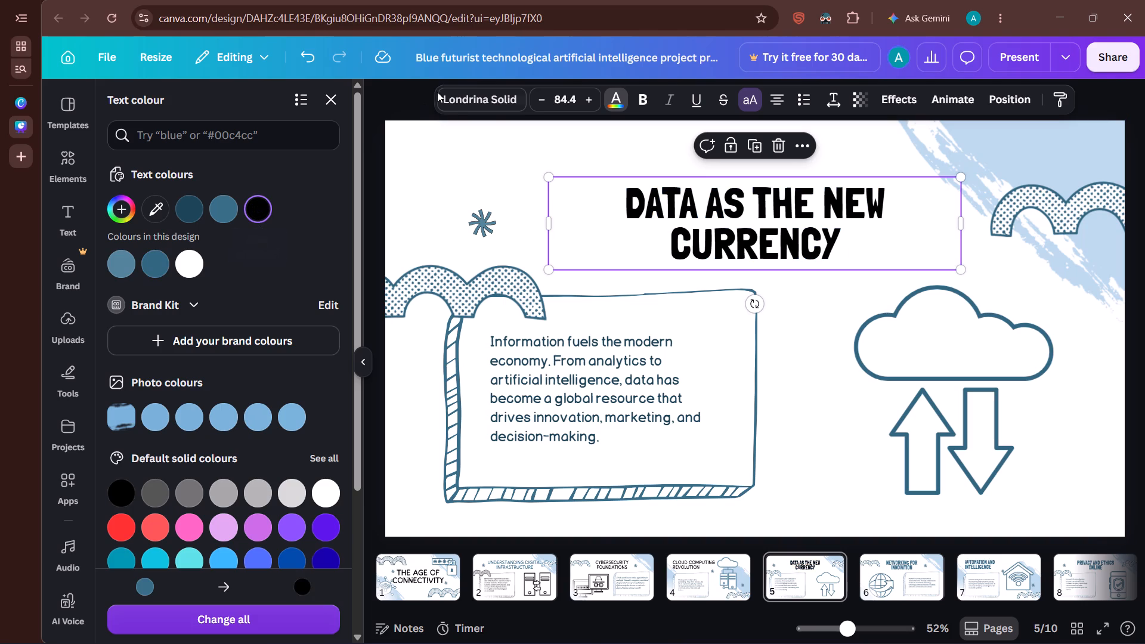
{"action": "left_click", "coordinate": [454, 102]}
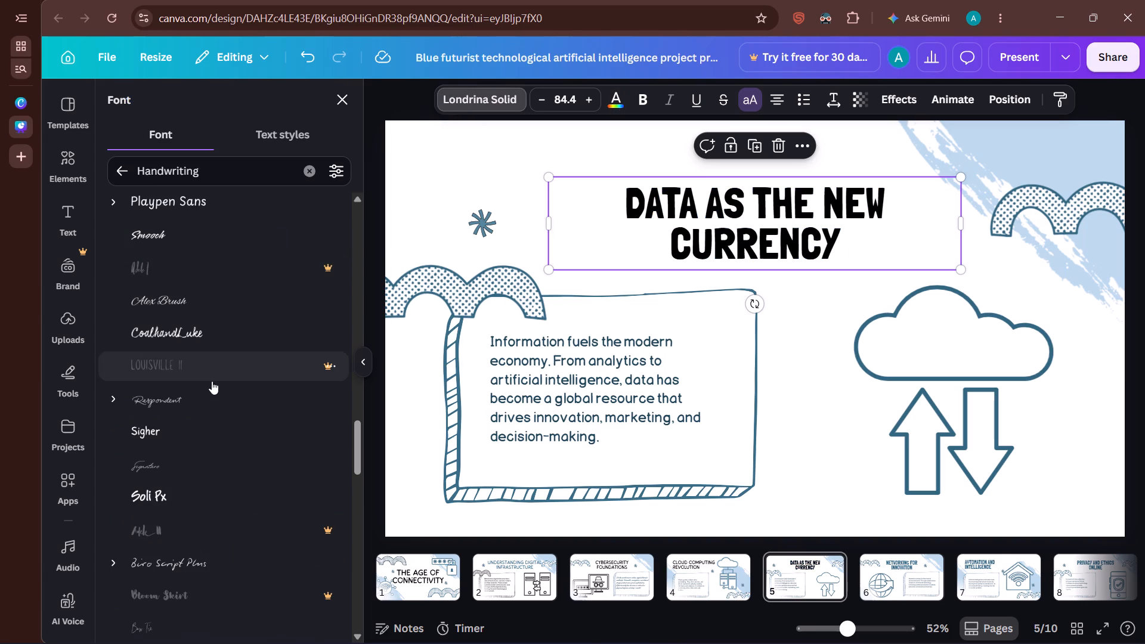
{"action": "left_click", "coordinate": [194, 434]}
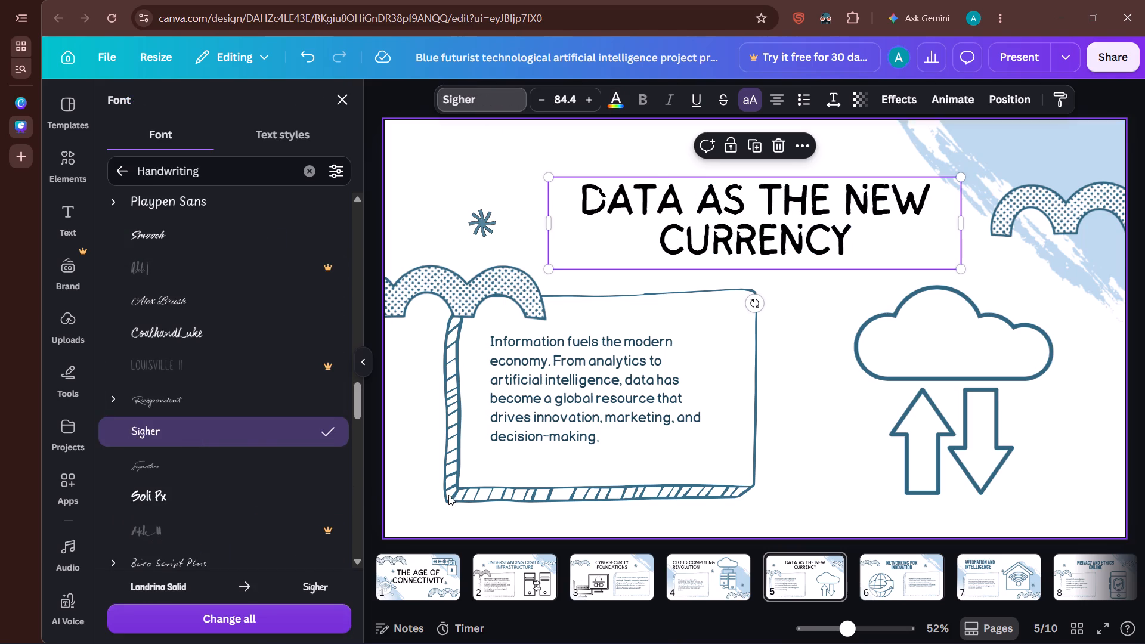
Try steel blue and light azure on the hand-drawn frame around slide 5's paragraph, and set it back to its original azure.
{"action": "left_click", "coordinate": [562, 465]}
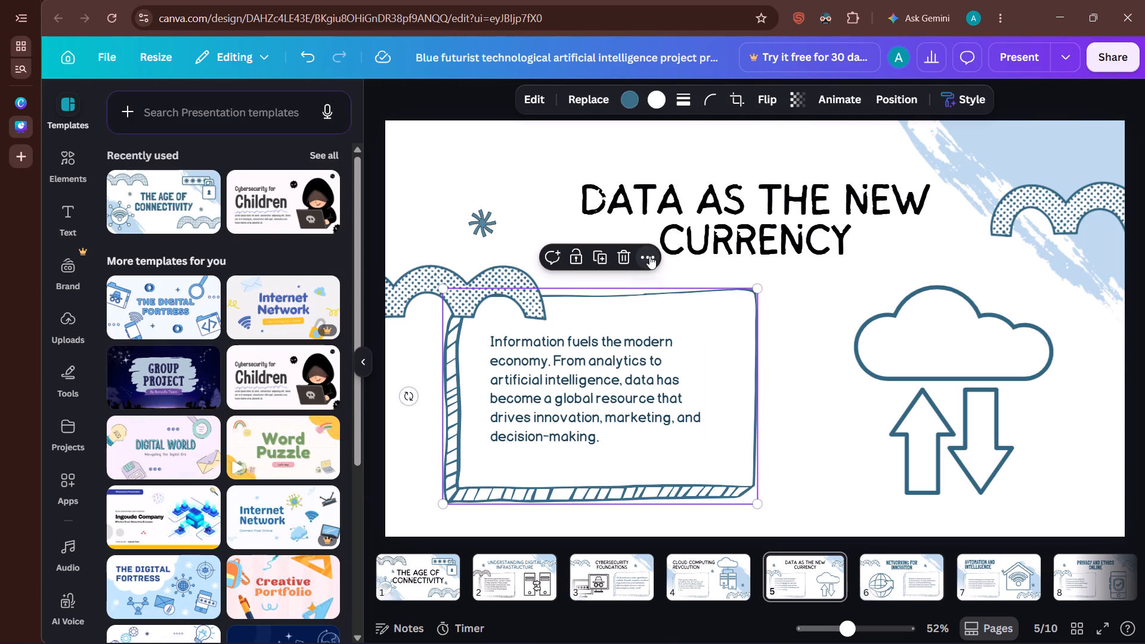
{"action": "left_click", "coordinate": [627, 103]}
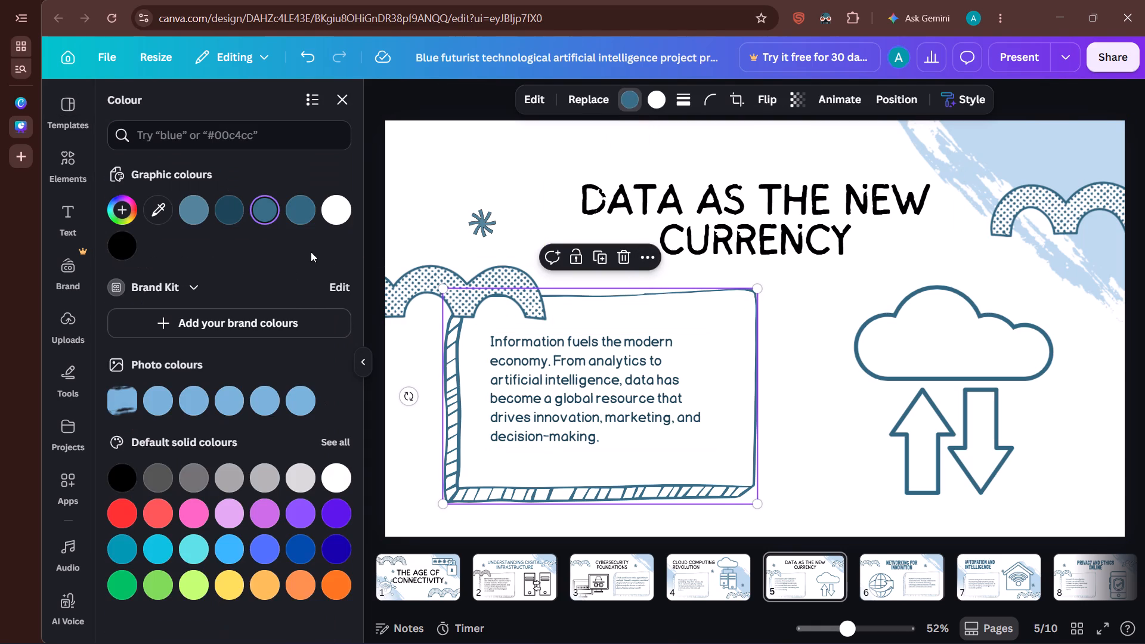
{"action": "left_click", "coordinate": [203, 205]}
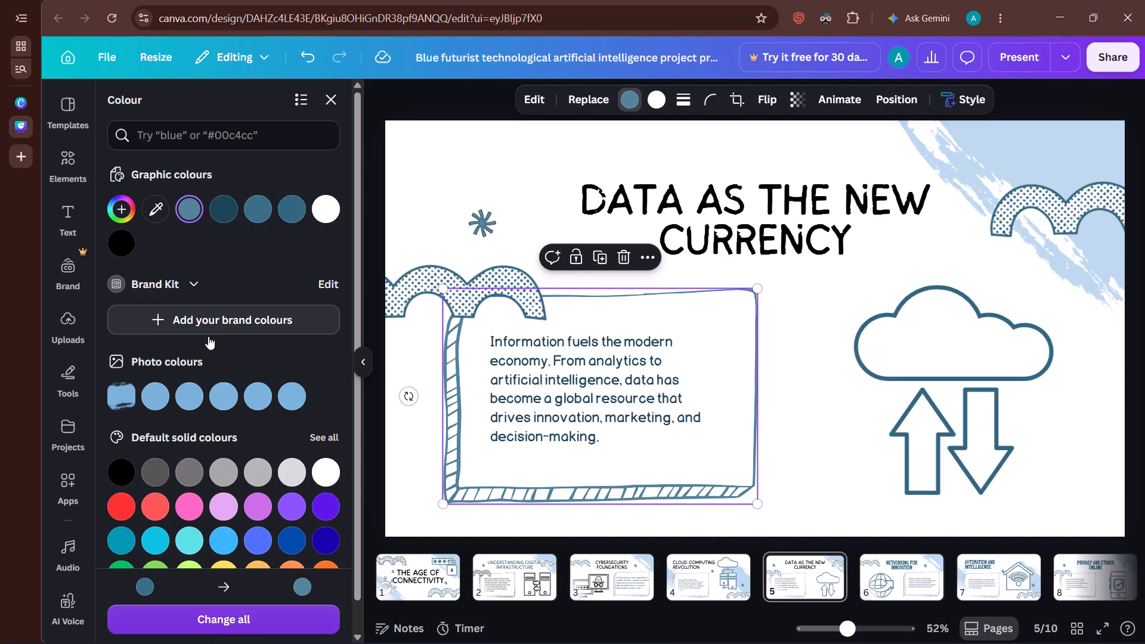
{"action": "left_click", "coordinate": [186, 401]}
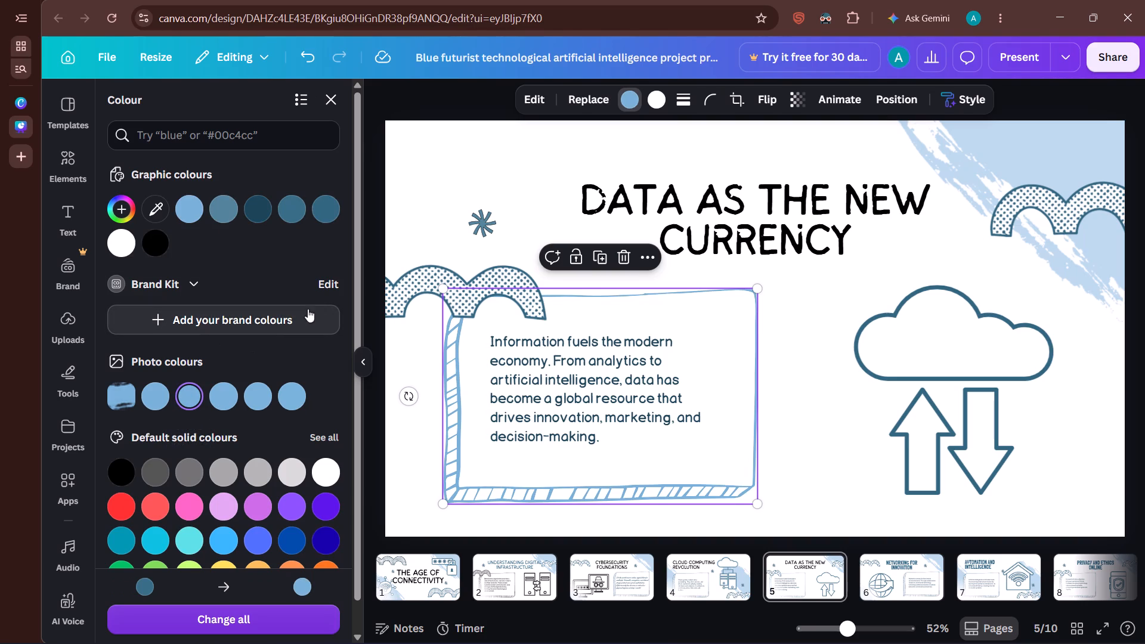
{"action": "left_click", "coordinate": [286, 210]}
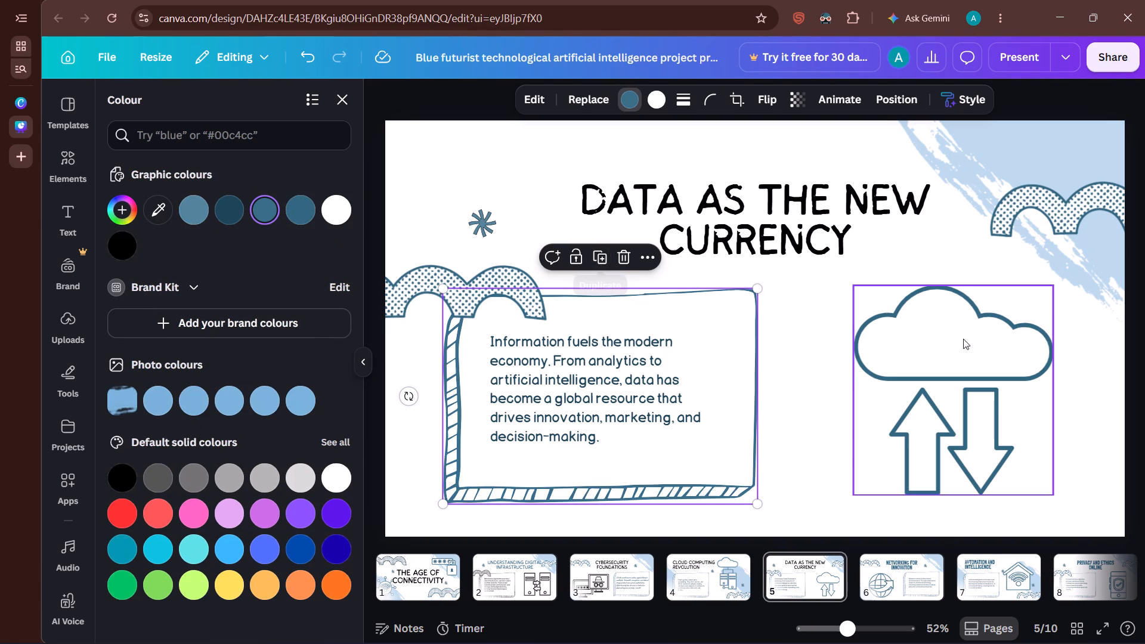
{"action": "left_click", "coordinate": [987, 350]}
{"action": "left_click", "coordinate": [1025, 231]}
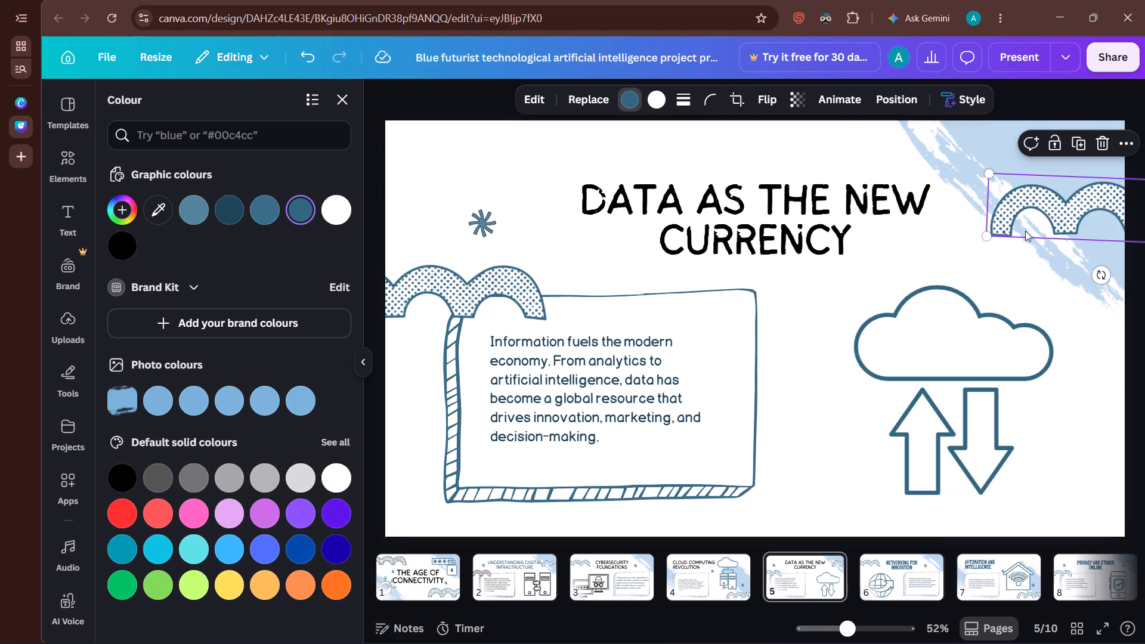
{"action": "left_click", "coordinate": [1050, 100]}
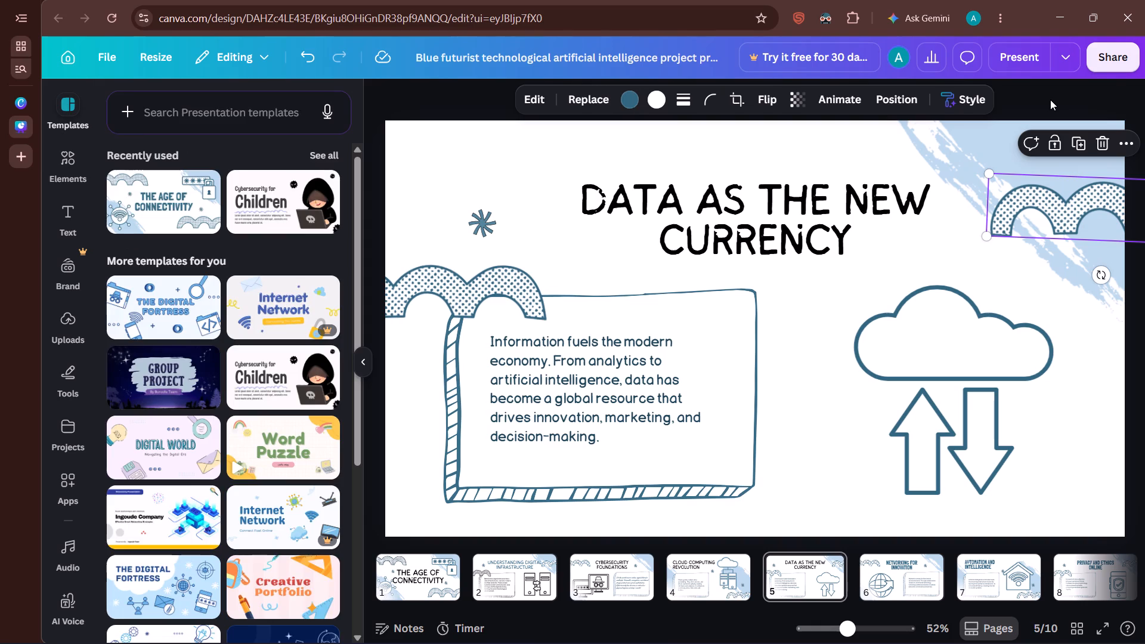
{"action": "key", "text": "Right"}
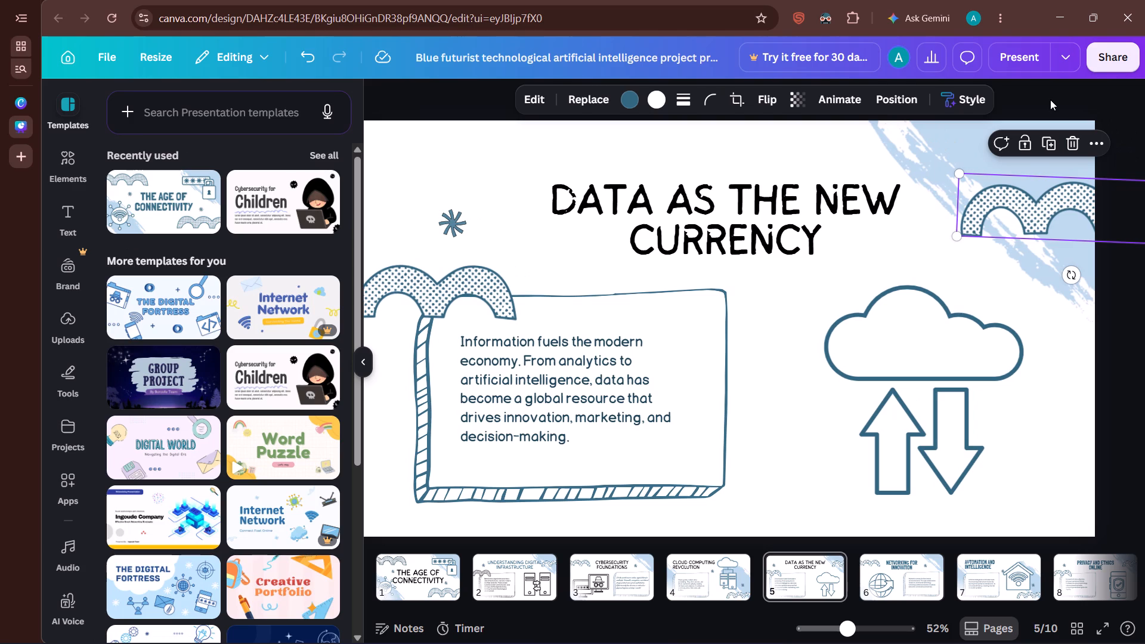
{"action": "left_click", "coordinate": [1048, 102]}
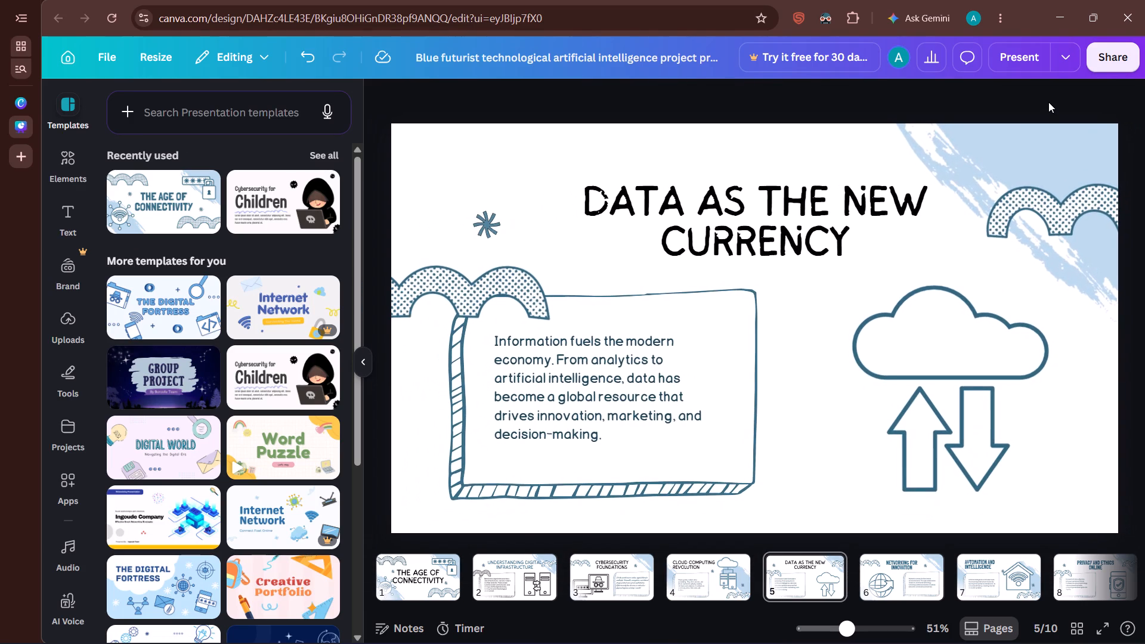
Set the font of slide 6's Networking for Innovation title to Sigher.
{"action": "left_click", "coordinate": [906, 564]}
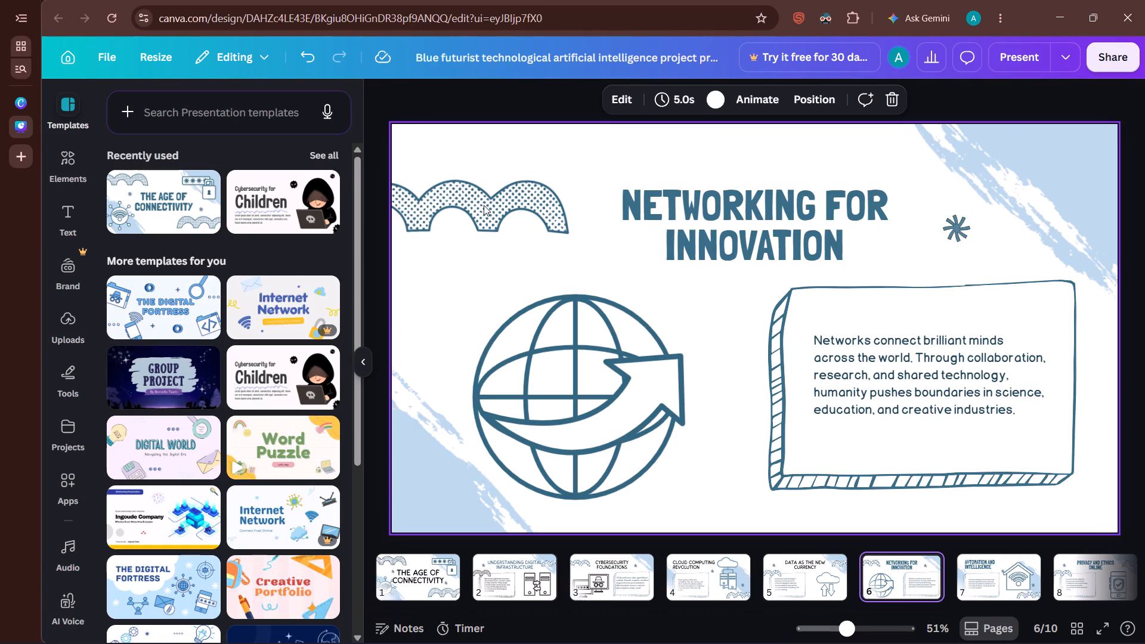
{"action": "left_click", "coordinate": [710, 215]}
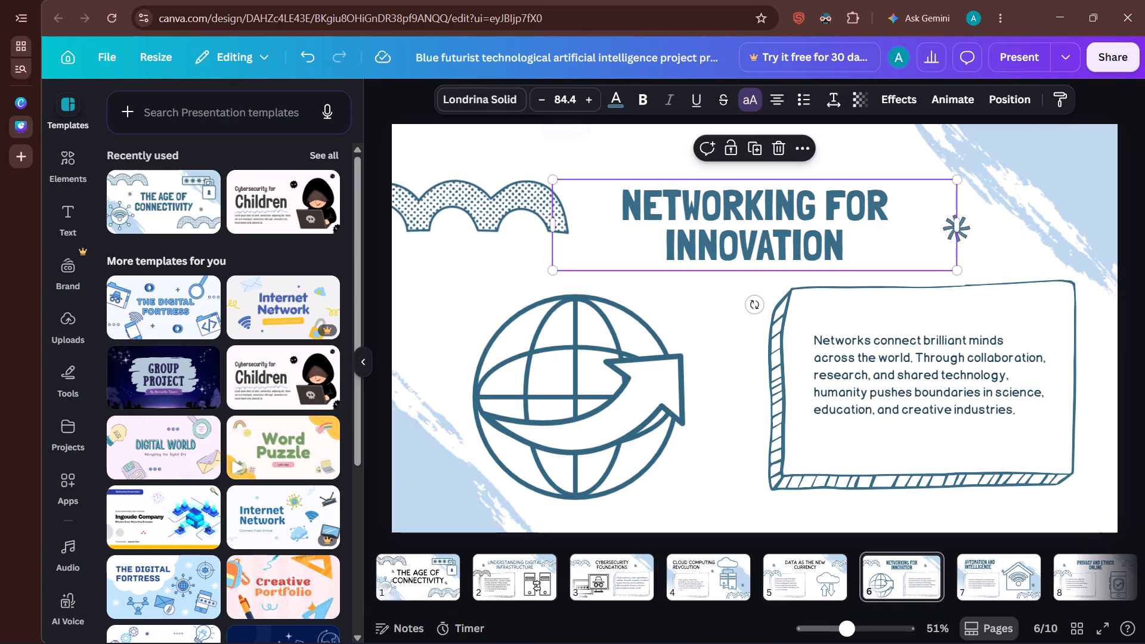
{"action": "left_click", "coordinate": [503, 95]}
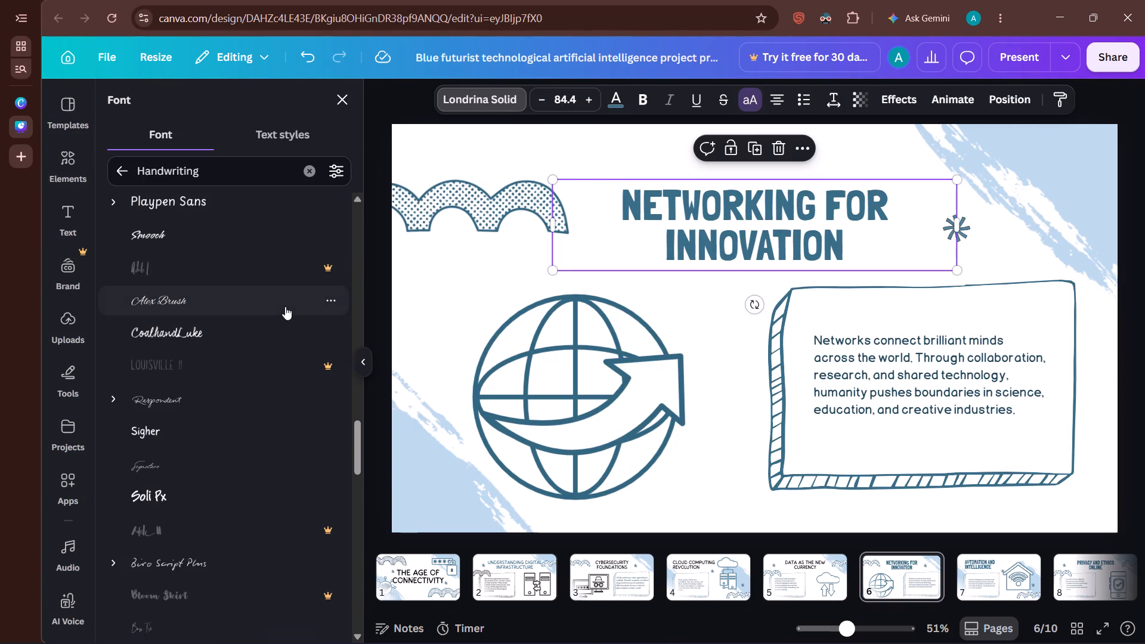
{"action": "left_click", "coordinate": [218, 423]}
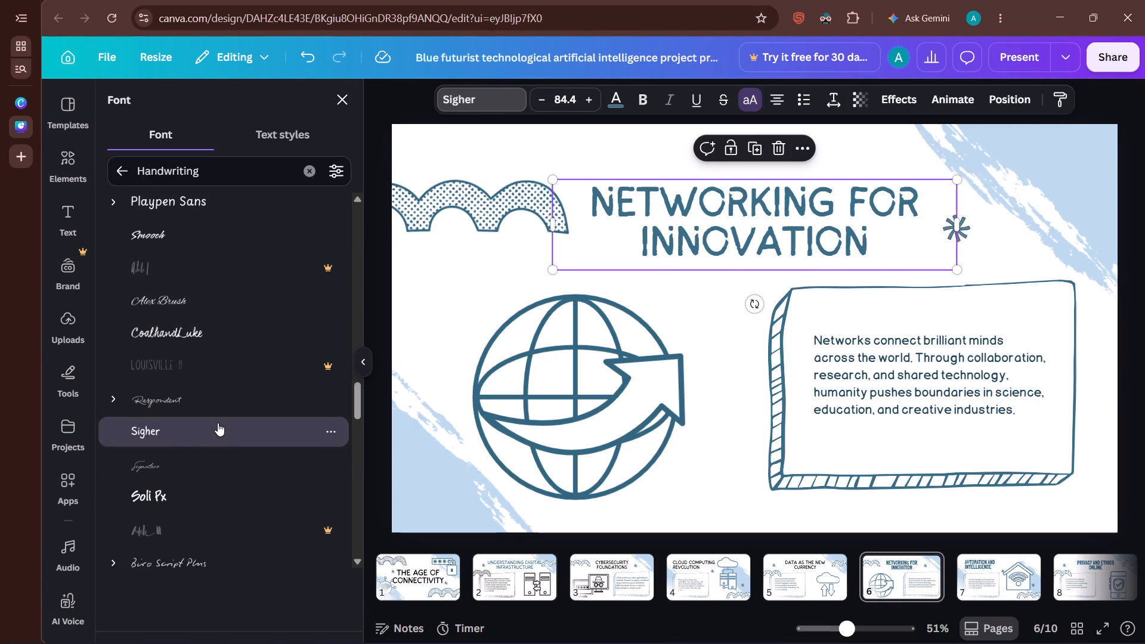
{"action": "left_click", "coordinate": [474, 227]}
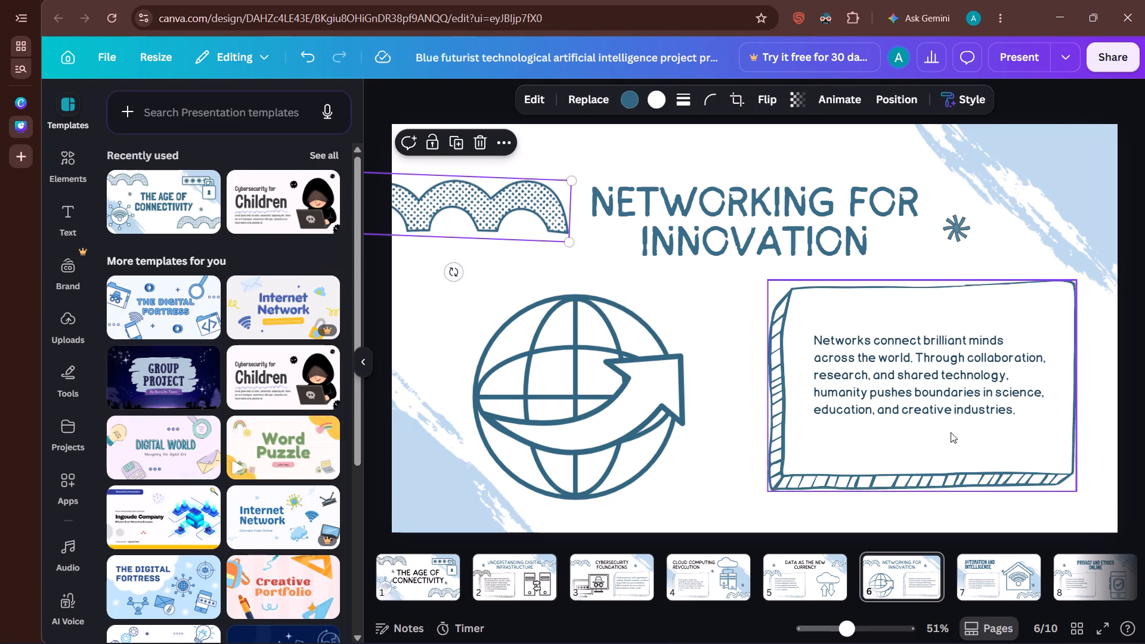
Set the font of slide 6's body paragraph about networks connecting brilliant minds to Sigher.
{"action": "left_click", "coordinate": [945, 396]}
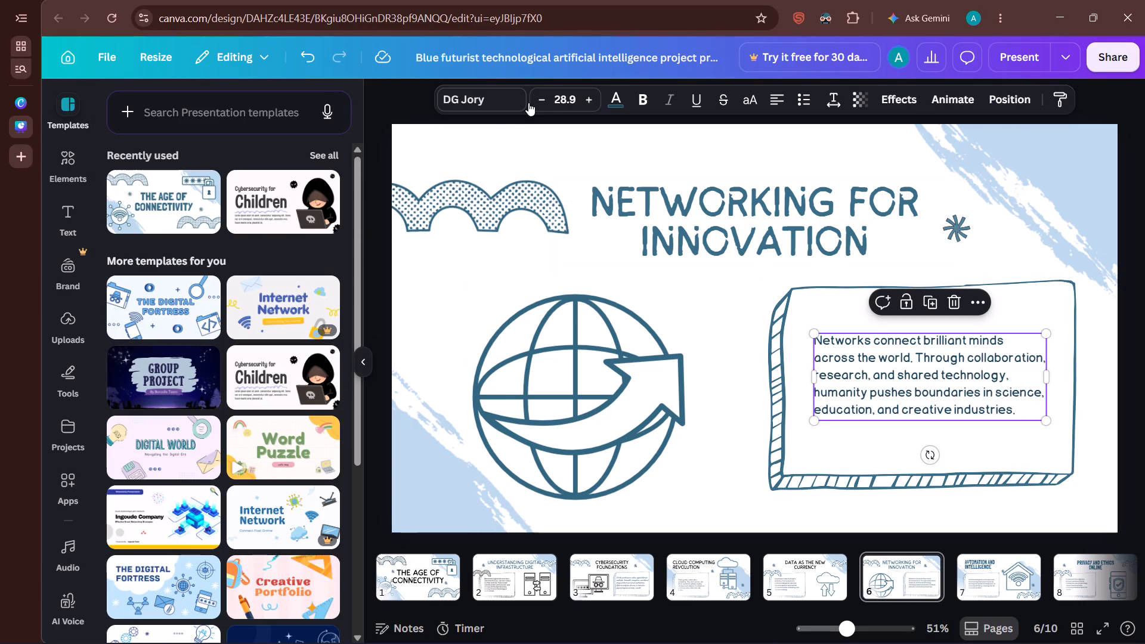
{"action": "left_click", "coordinate": [522, 106]}
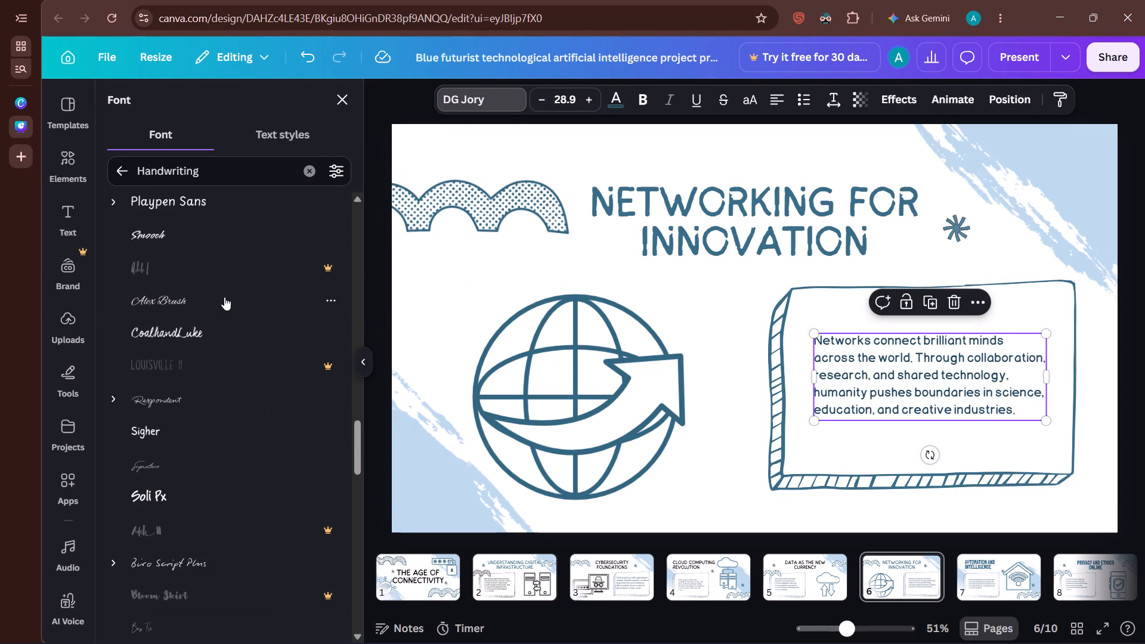
{"action": "left_click", "coordinate": [160, 431]}
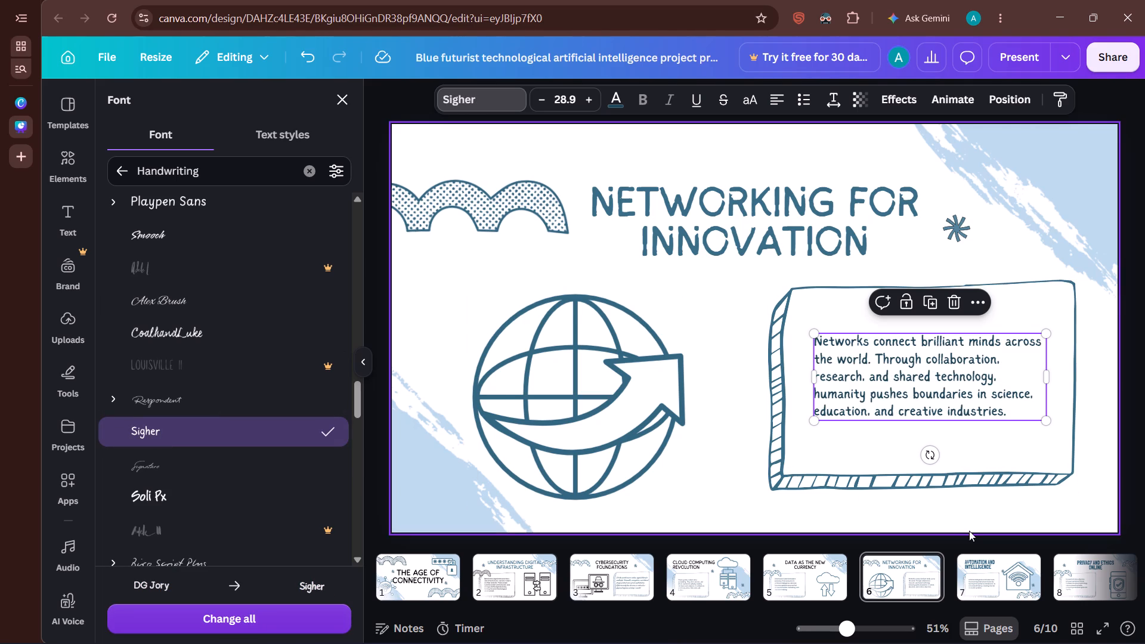
Change the text colour of slide 7's Automation and Intelligence title to black.
{"action": "left_click", "coordinate": [994, 558]}
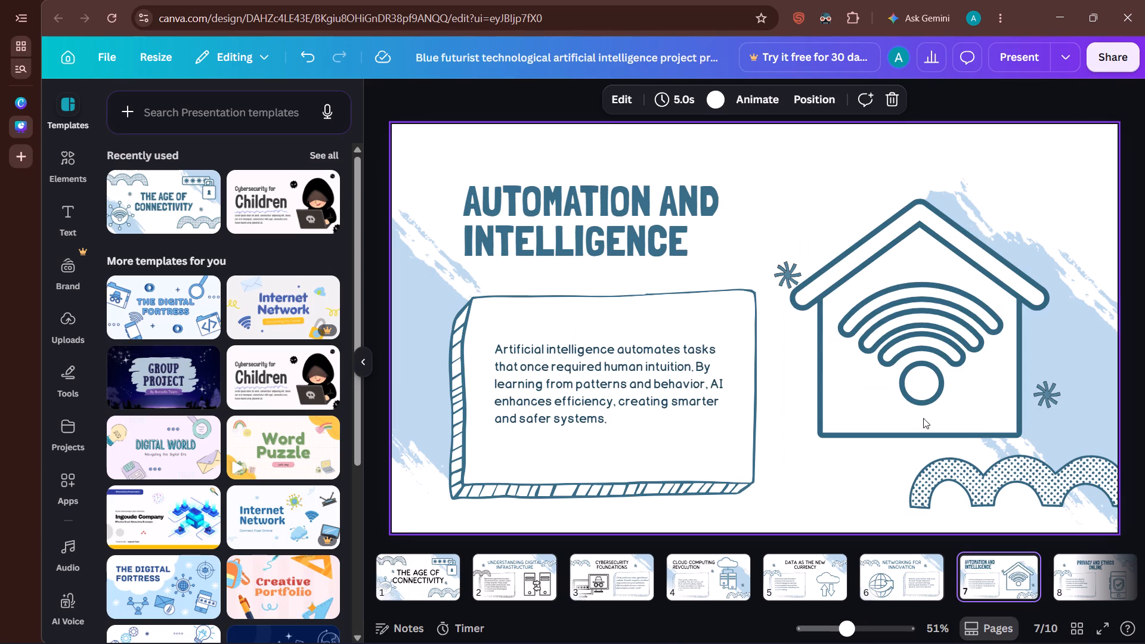
{"action": "left_click", "coordinate": [923, 418]}
{"action": "left_click", "coordinate": [635, 249]}
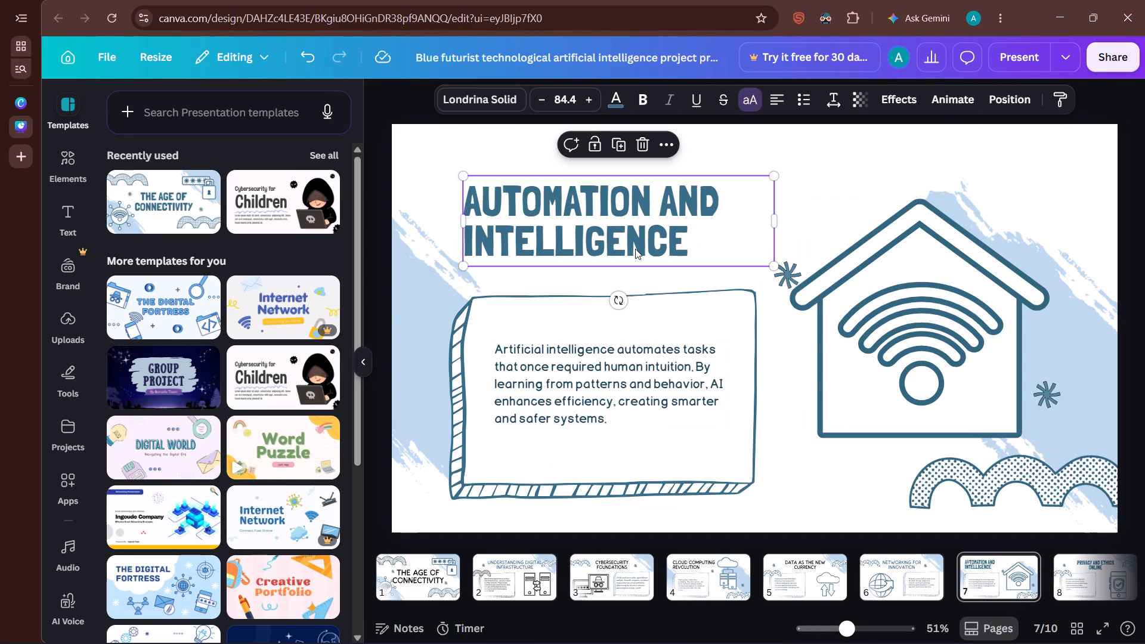
{"action": "left_click", "coordinate": [612, 104]}
{"action": "left_click", "coordinate": [252, 212]}
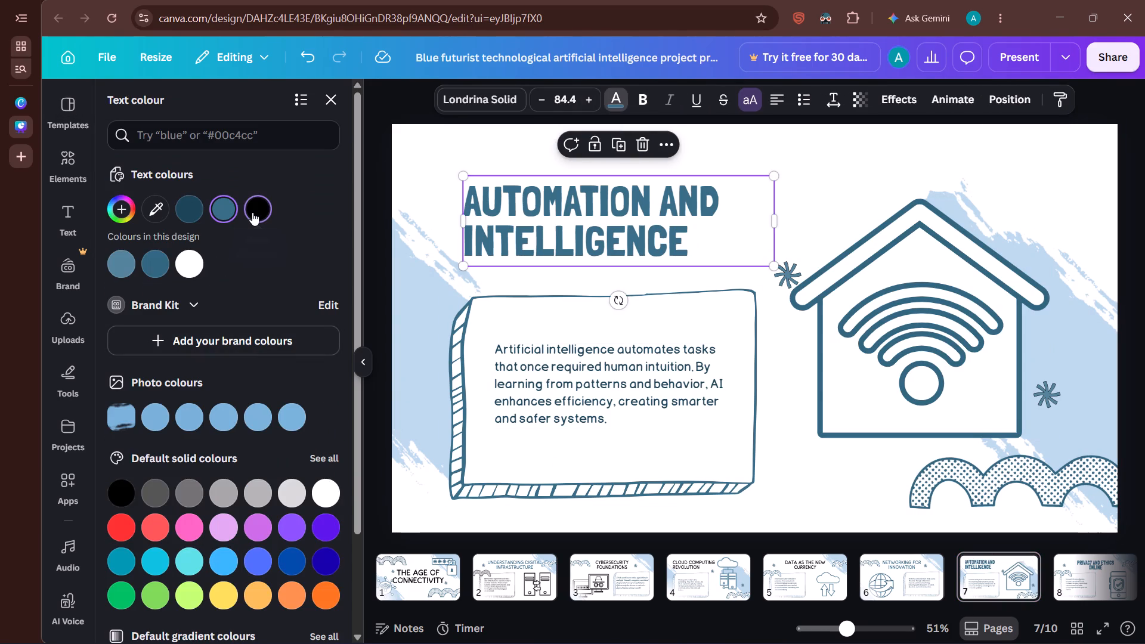
Set slide 7's Automation and Intelligence title to the Sigher font and widen its text box so the title fits on two lines.
{"action": "left_click", "coordinate": [490, 107]}
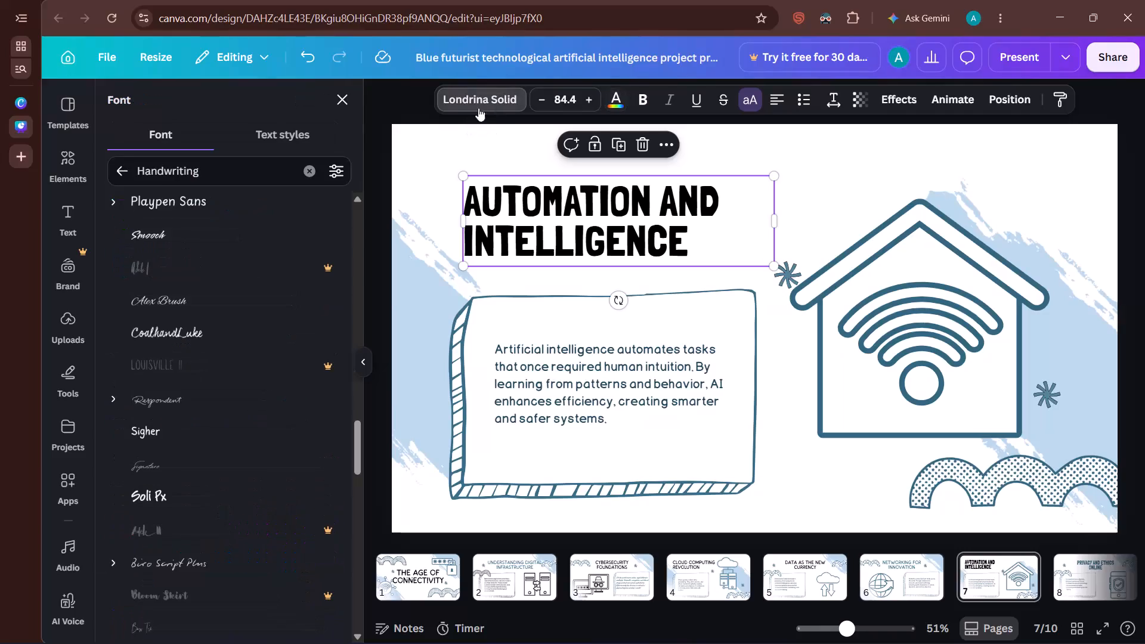
{"action": "left_click", "coordinate": [207, 421]}
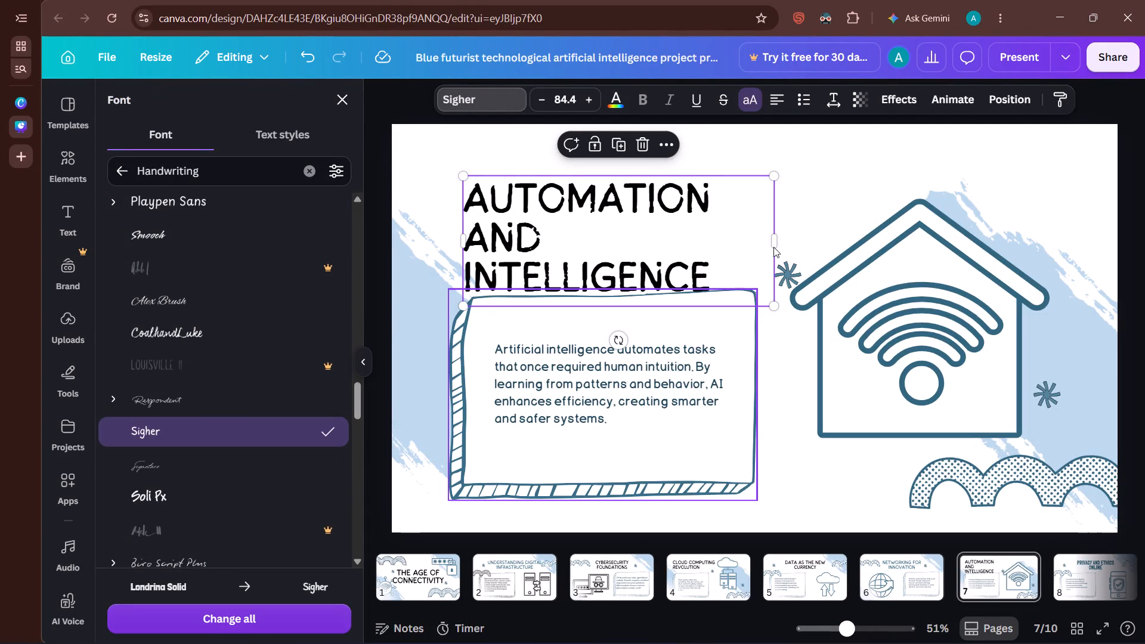
{"action": "left_click_drag", "start_coordinate": [774, 242], "coordinate": [838, 235]}
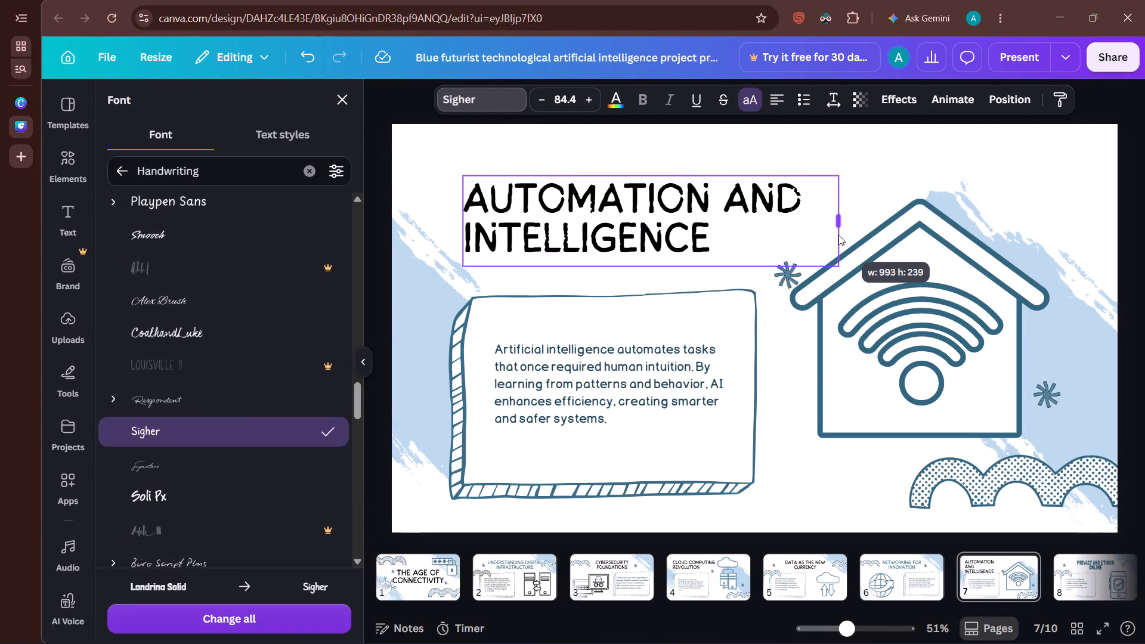
{"action": "left_click_drag", "start_coordinate": [838, 235], "coordinate": [816, 234]}
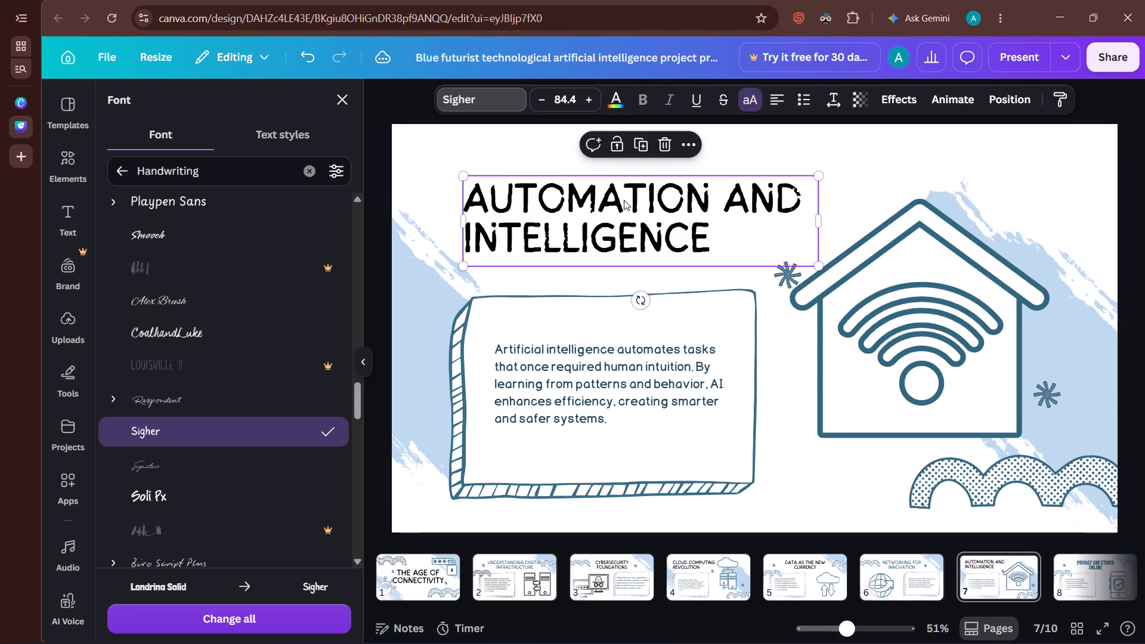
Set the font of slide 7's body paragraph about AI automating tasks to Sigher.
{"action": "left_click", "coordinate": [425, 106]}
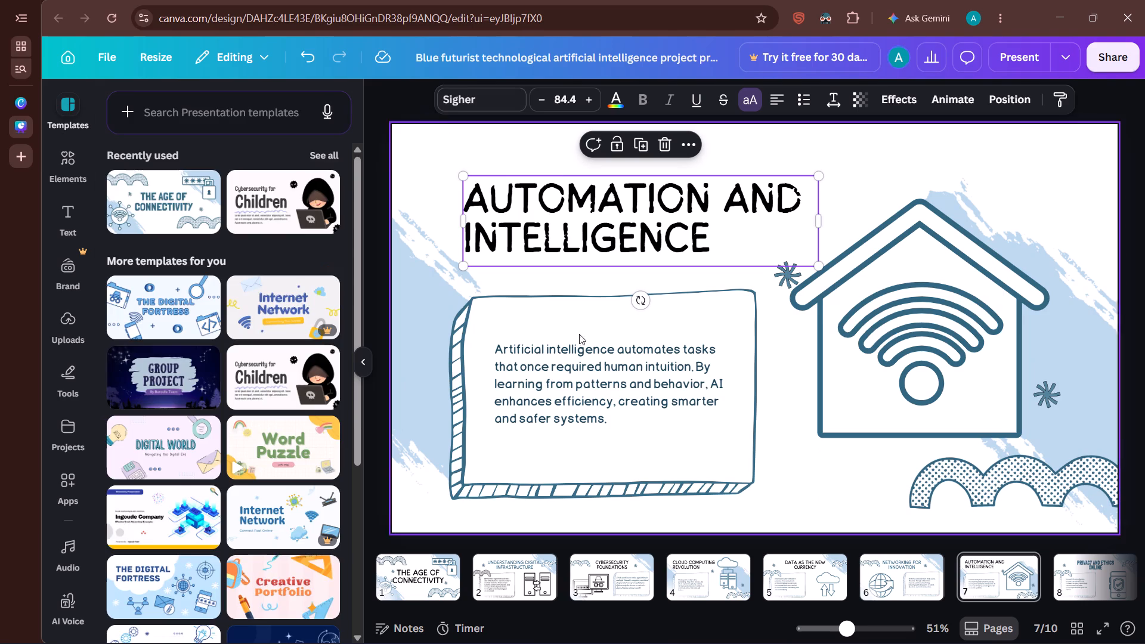
{"action": "left_click", "coordinate": [589, 354]}
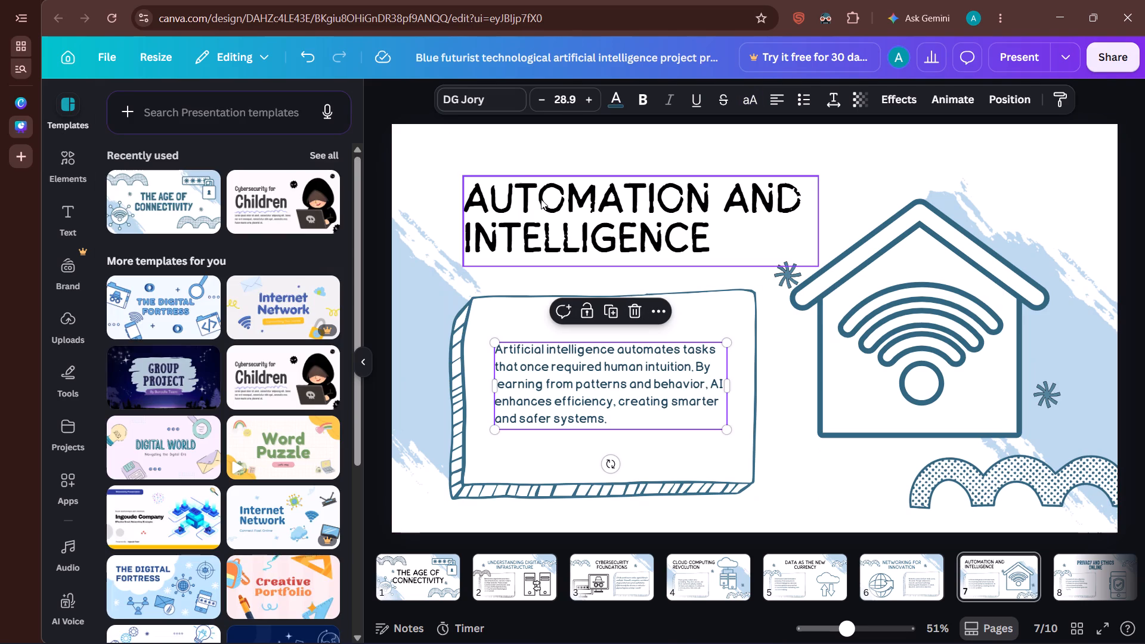
{"action": "left_click", "coordinate": [481, 97]}
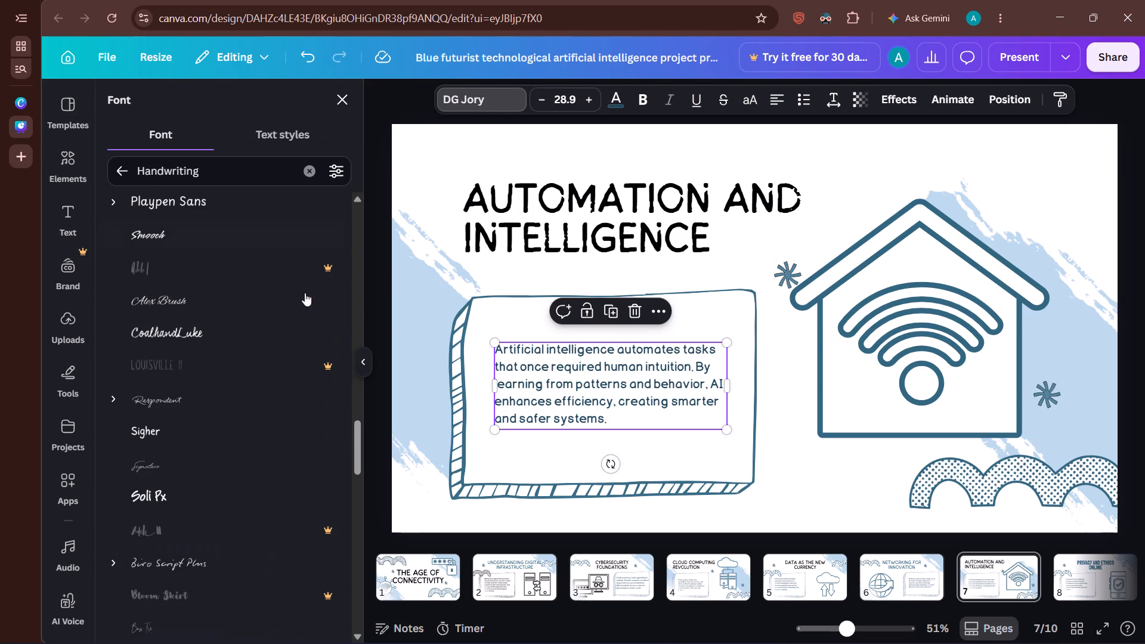
{"action": "left_click", "coordinate": [237, 425]}
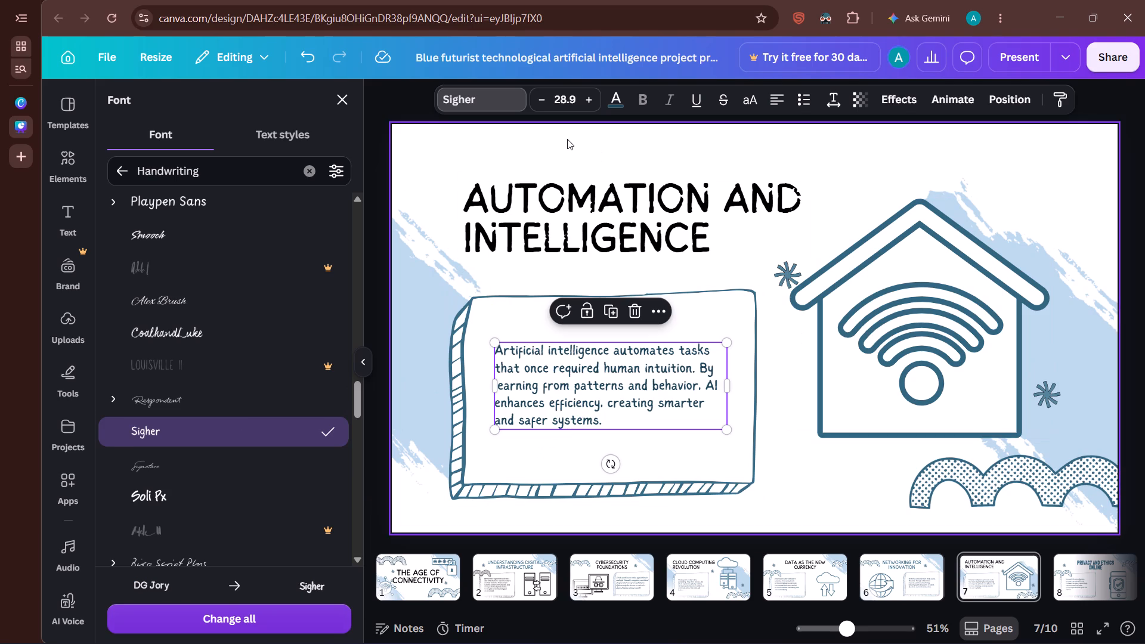
{"action": "left_click", "coordinate": [405, 103]}
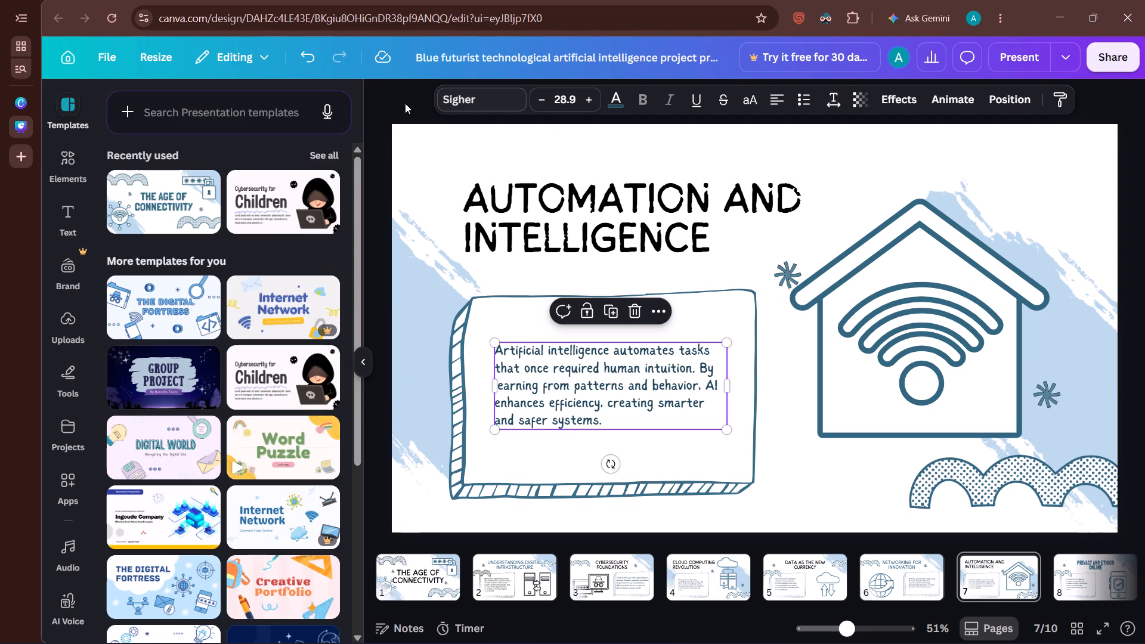
Go to slide 8 and change the text colour of its Privacy and Ethics Online title to black.
{"action": "key", "text": "Right"}
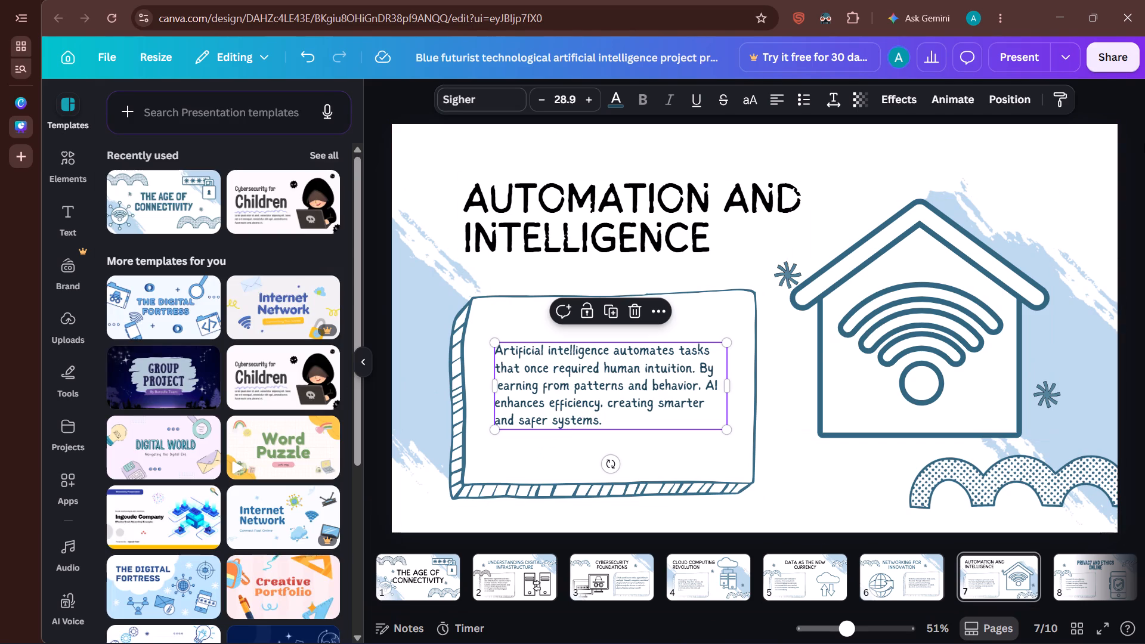
{"action": "left_click", "coordinate": [1118, 84]}
{"action": "key", "text": "Right"}
{"action": "key", "text": "Right"}
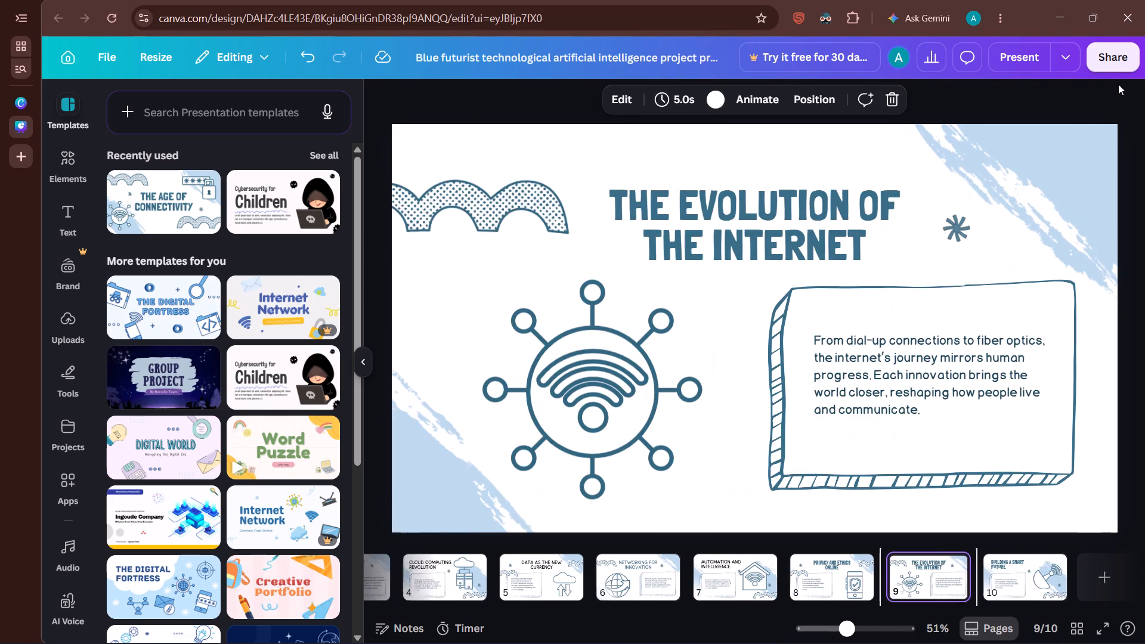
{"action": "key", "text": "Left"}
{"action": "key", "text": "Left"}
{"action": "key", "text": "Right"}
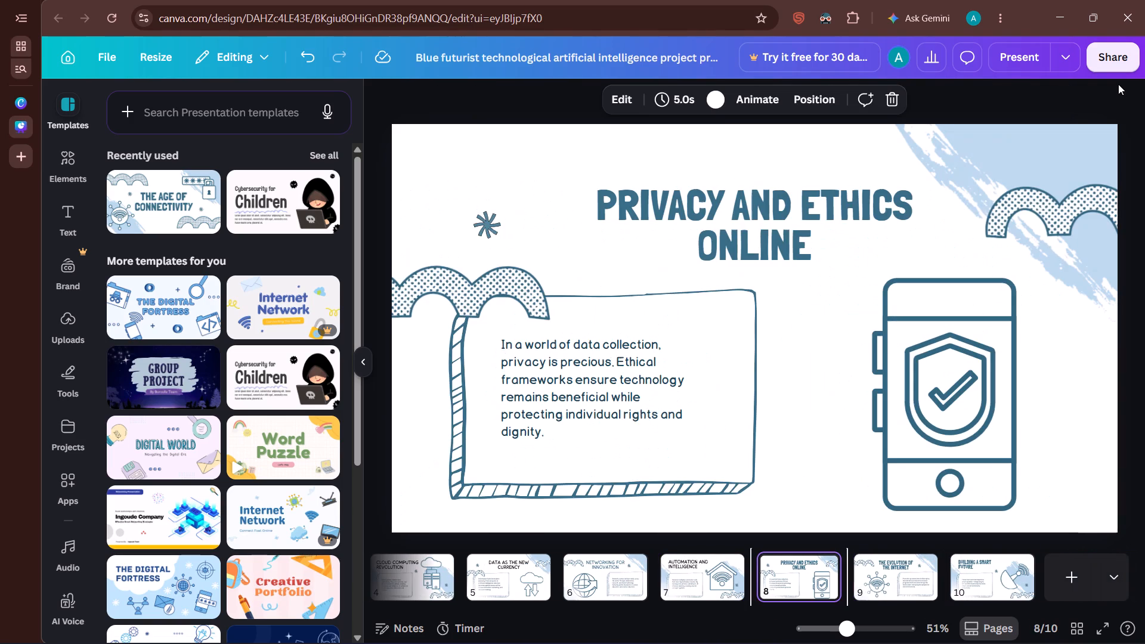
{"action": "left_click", "coordinate": [759, 248]}
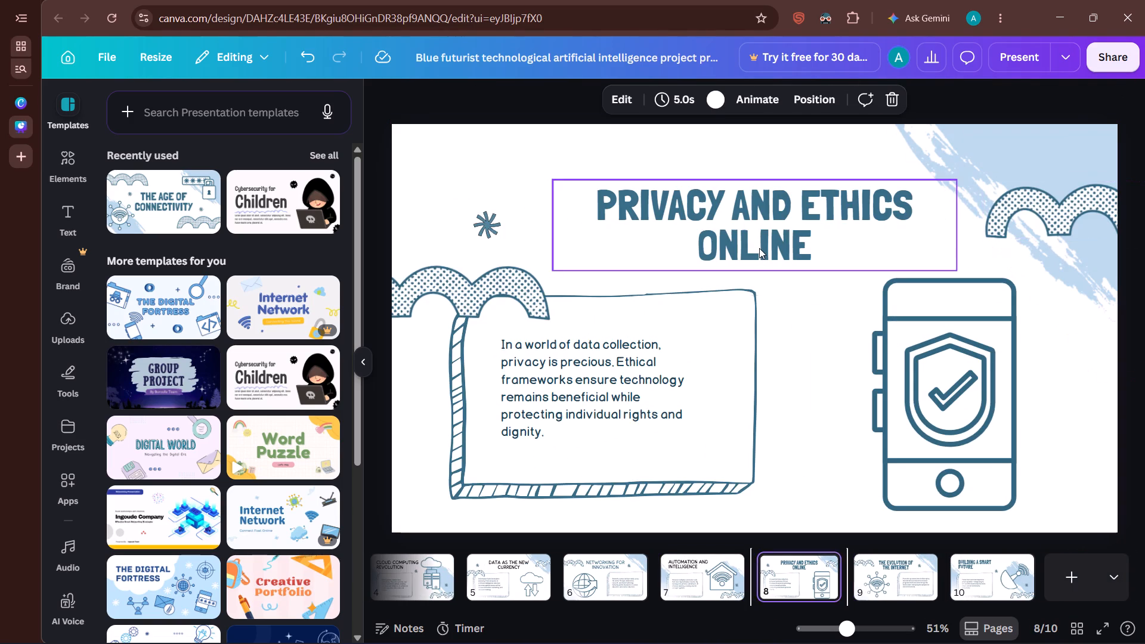
{"action": "left_click", "coordinate": [612, 104]}
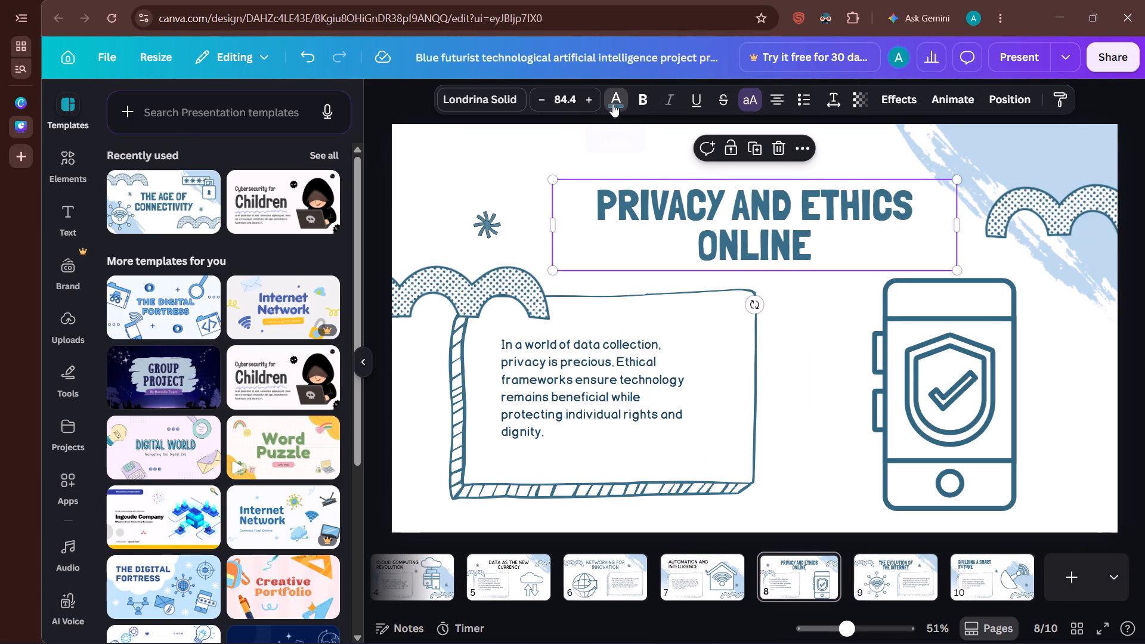
{"action": "left_click", "coordinate": [261, 205]}
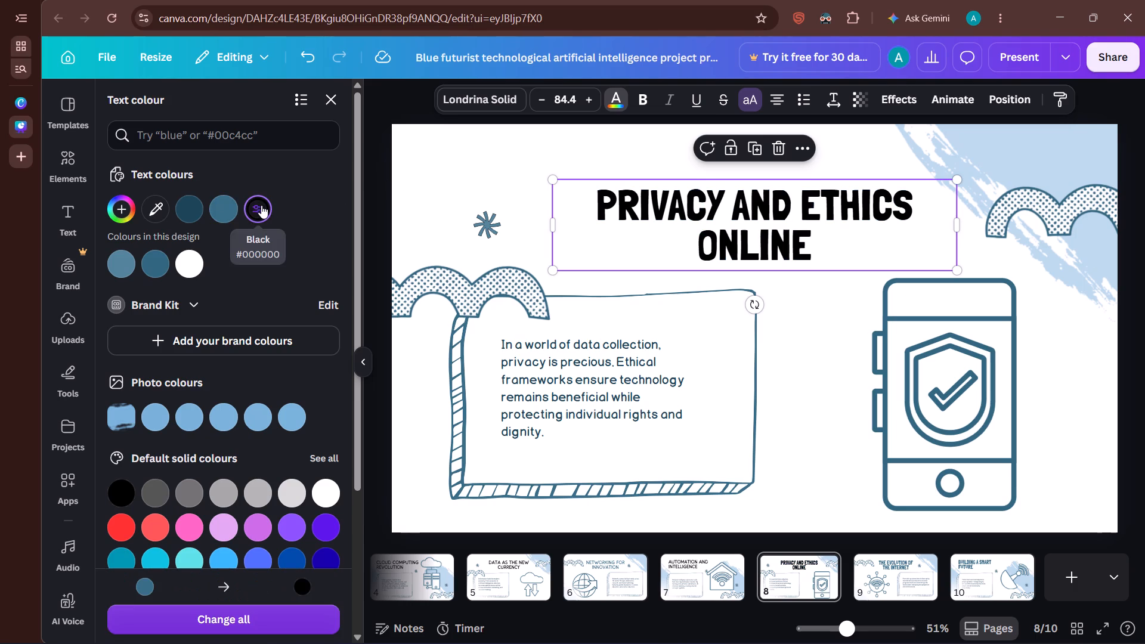
Set the font of slide 8's Privacy and Ethics Online title to Sigher.
{"action": "left_click", "coordinate": [469, 103]}
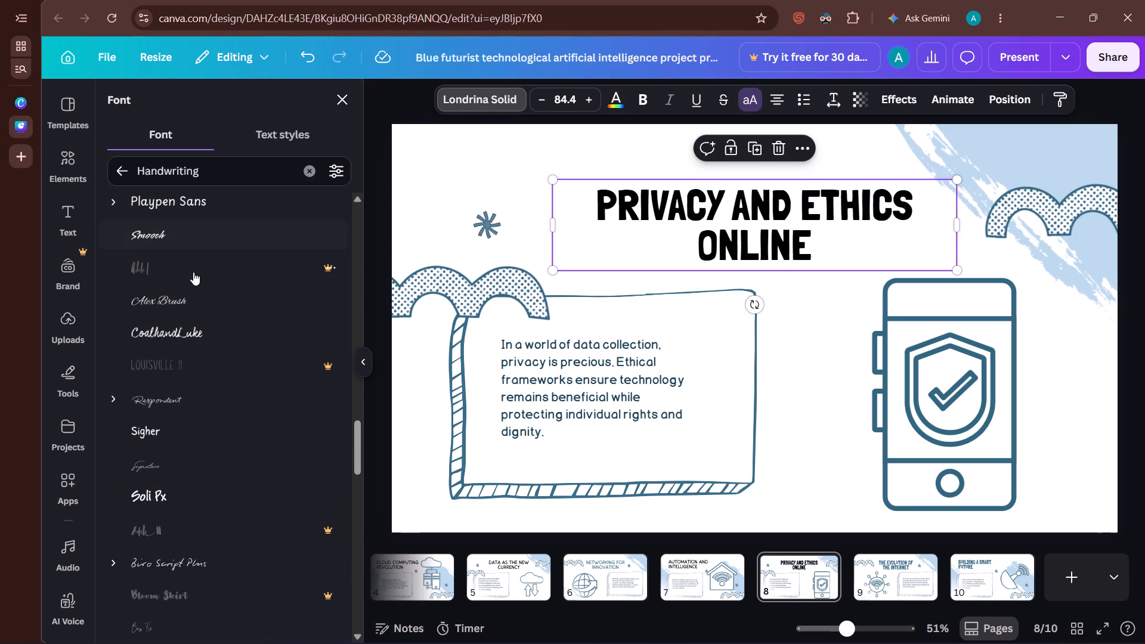
{"action": "left_click", "coordinate": [171, 428]}
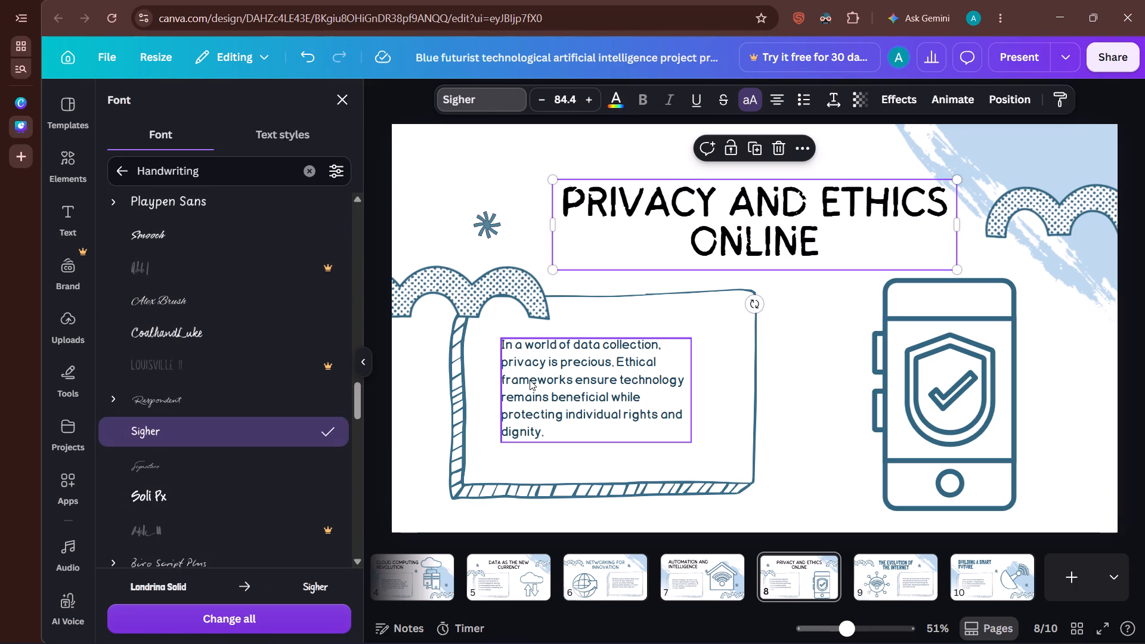
Set the font of slide 8's body paragraph about data collection and privacy to Sigher.
{"action": "left_click", "coordinate": [530, 380]}
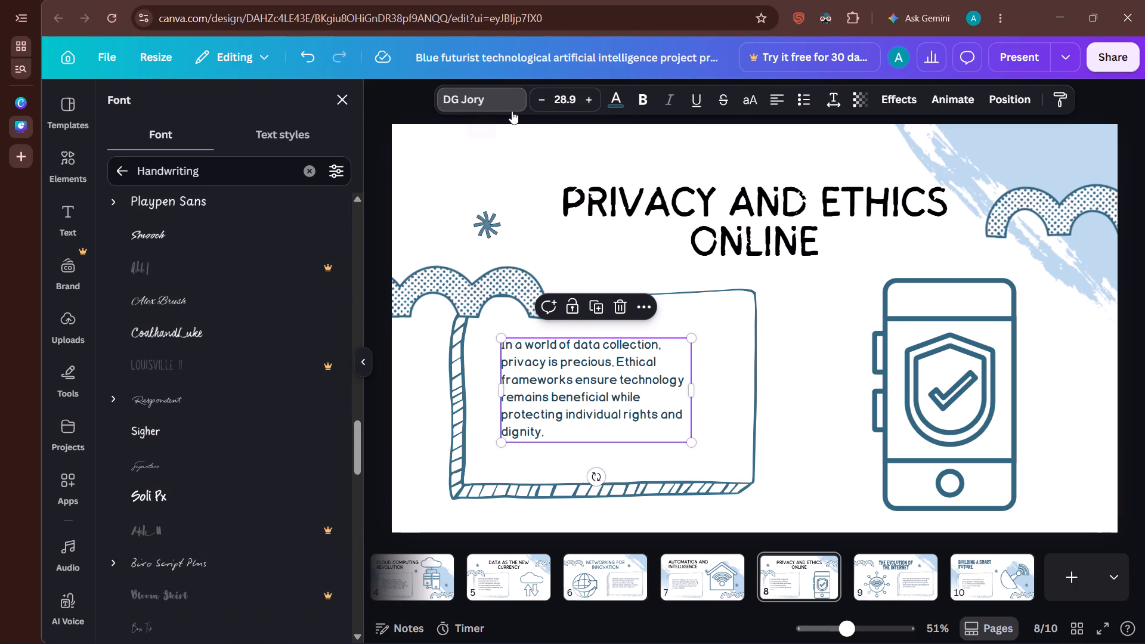
{"action": "left_click", "coordinate": [484, 102]}
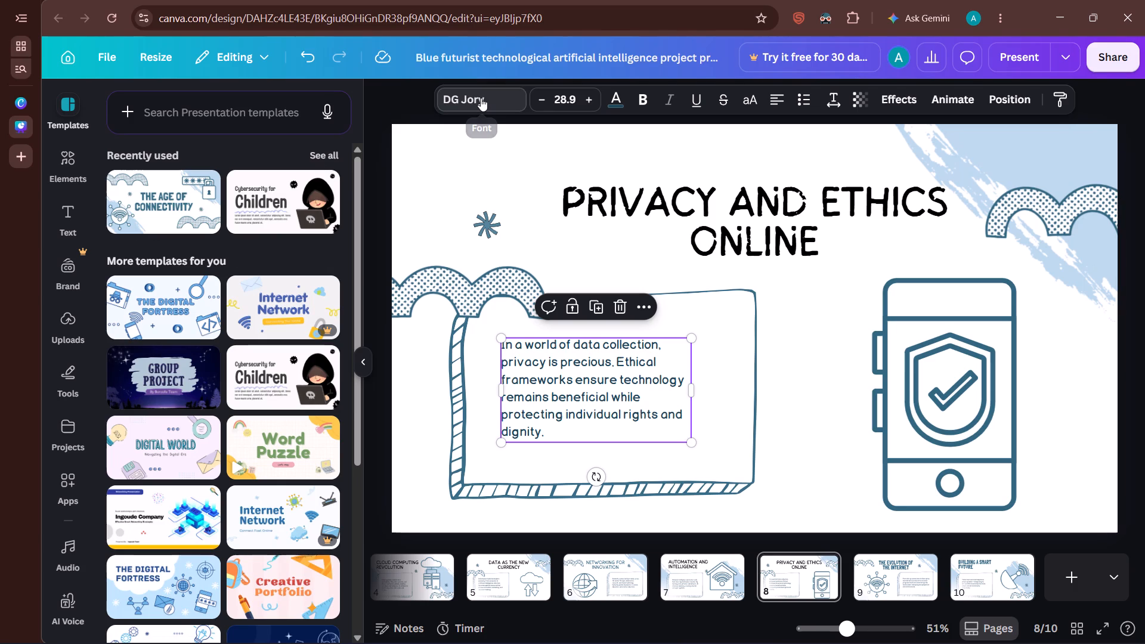
{"action": "left_click", "coordinate": [481, 98]}
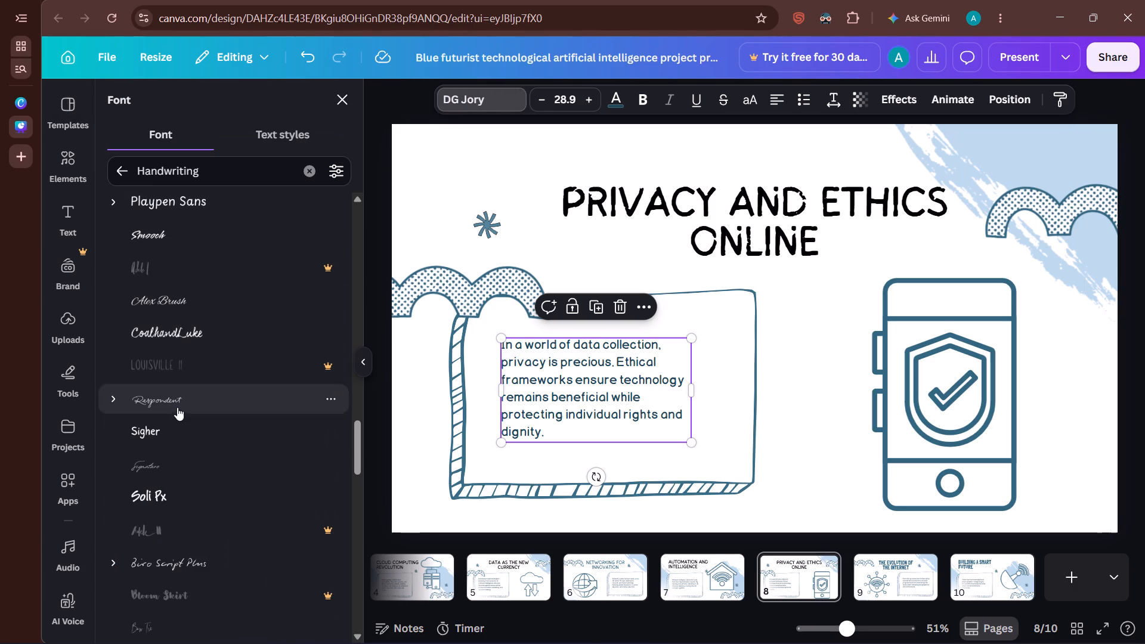
{"action": "left_click", "coordinate": [175, 423]}
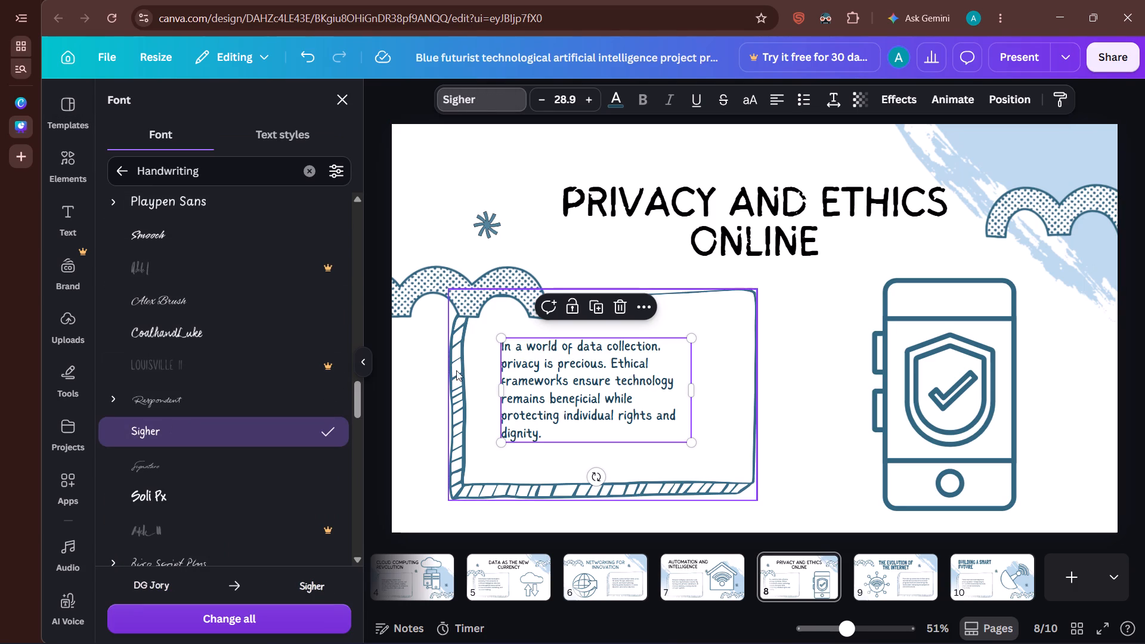
{"action": "left_click", "coordinate": [1097, 100]}
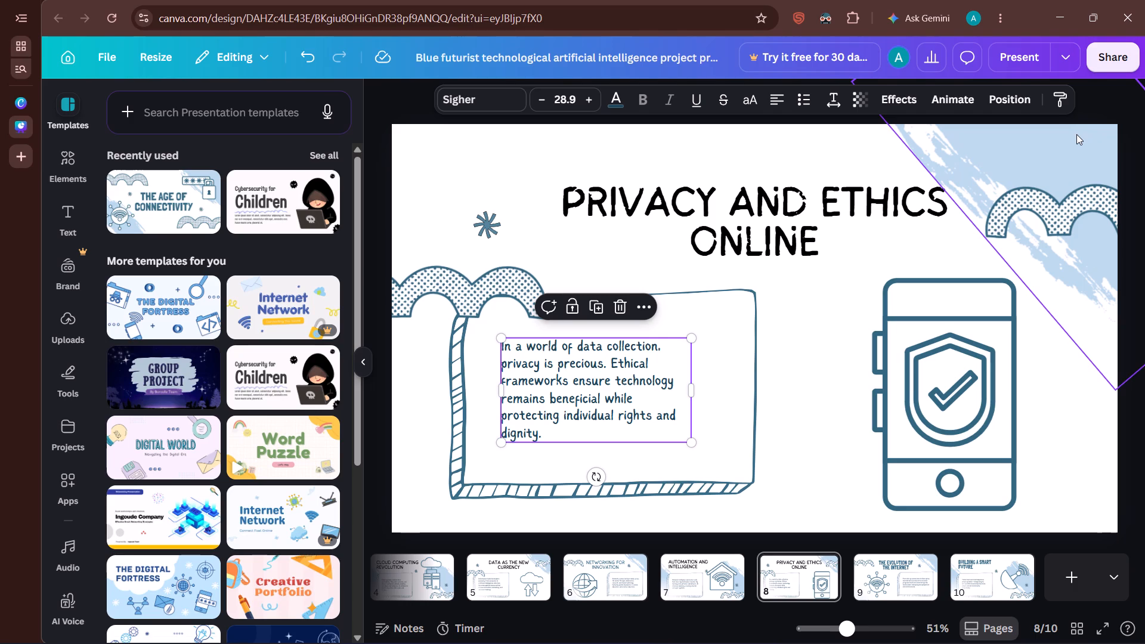
{"action": "left_click", "coordinate": [409, 106]}
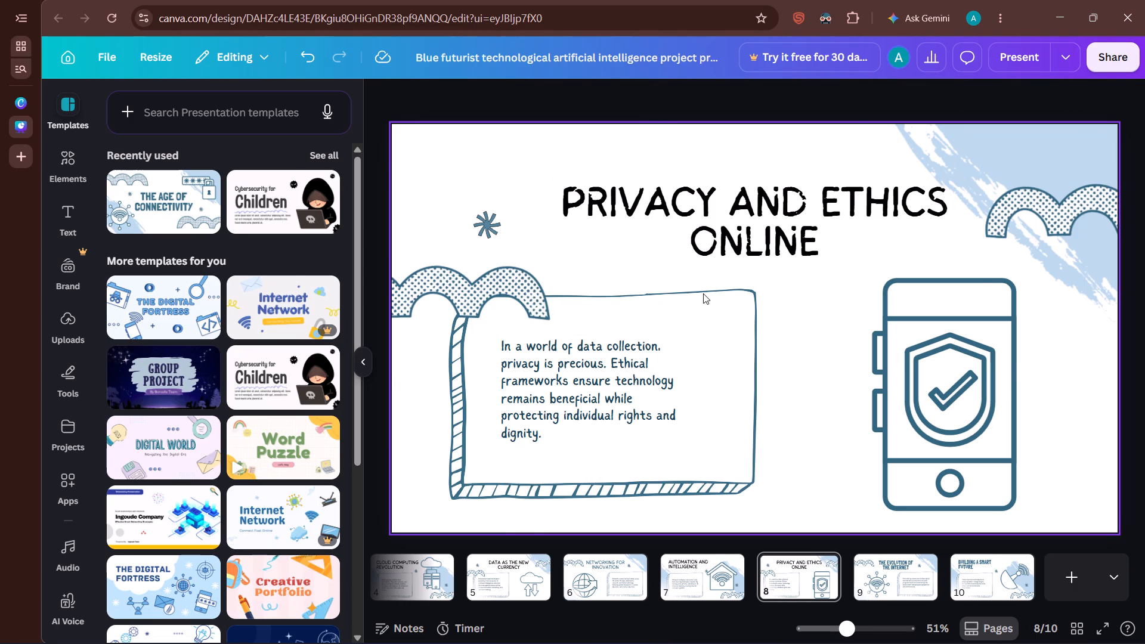
Go to slide 9 and set the font of its The Evolution of the Internet title to Sigher.
{"action": "key", "text": "Right"}
{"action": "left_click", "coordinate": [722, 261]}
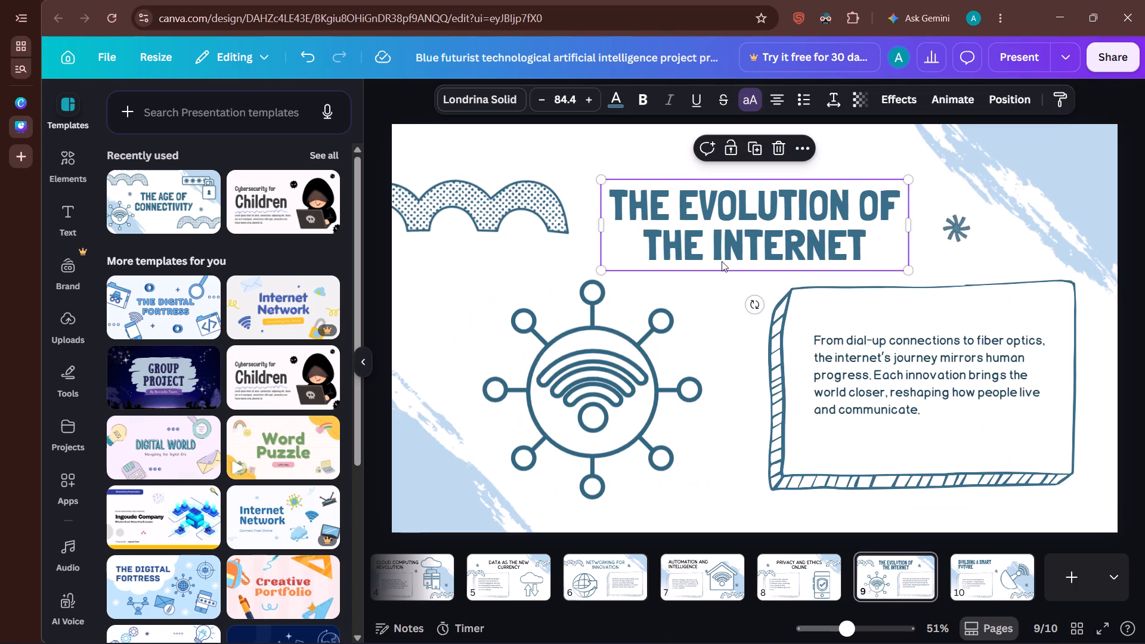
{"action": "left_click", "coordinate": [481, 100]}
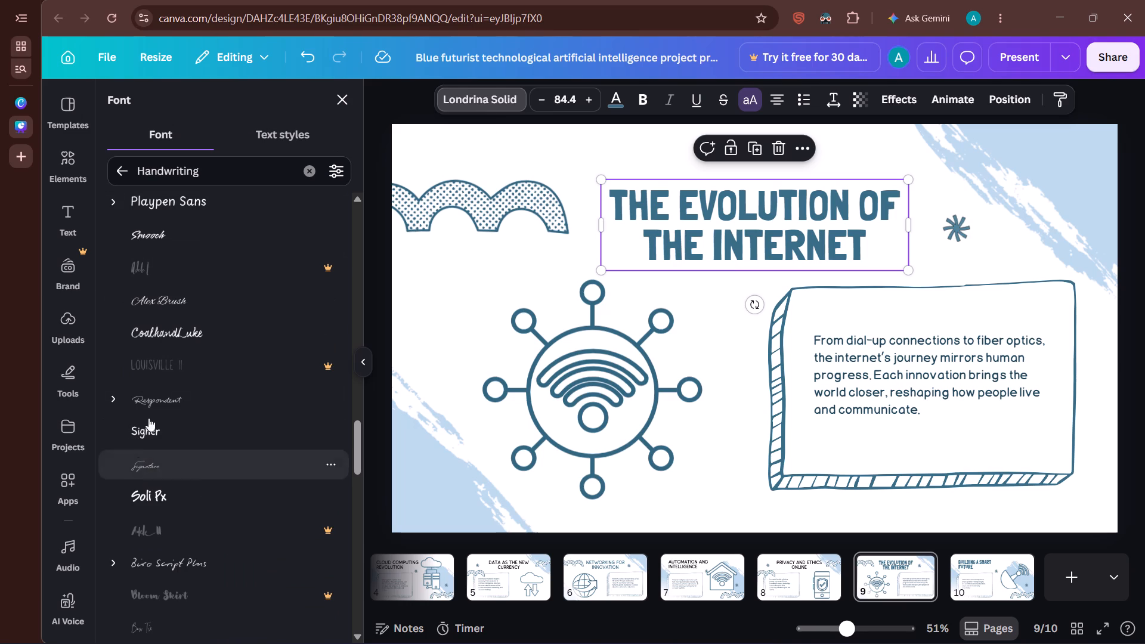
{"action": "left_click", "coordinate": [156, 237]}
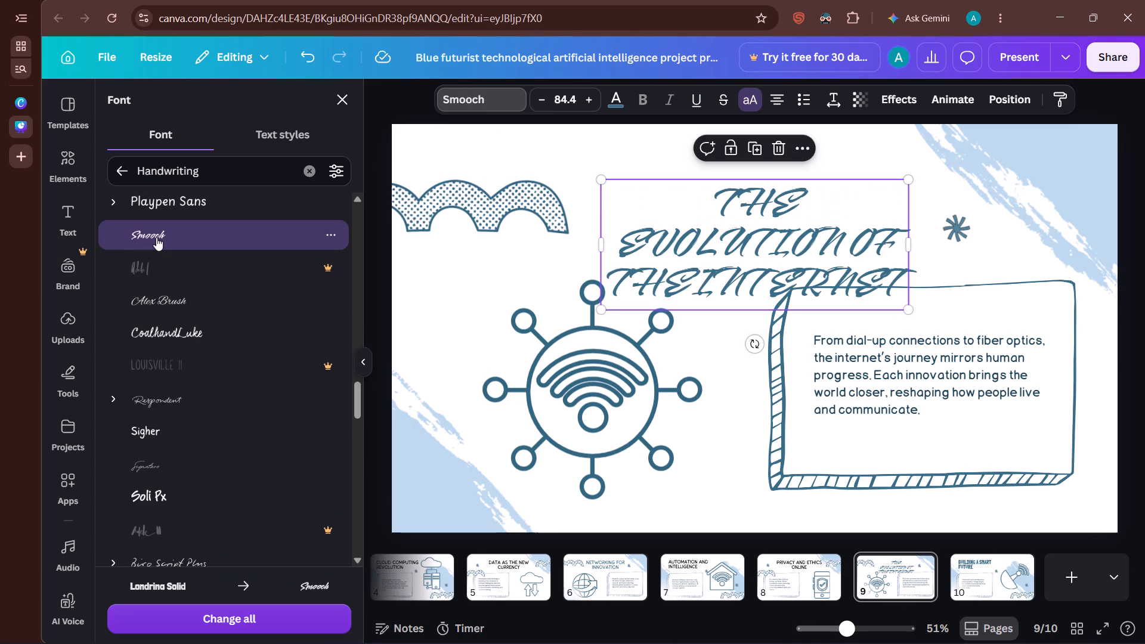
{"action": "left_click", "coordinate": [197, 342]}
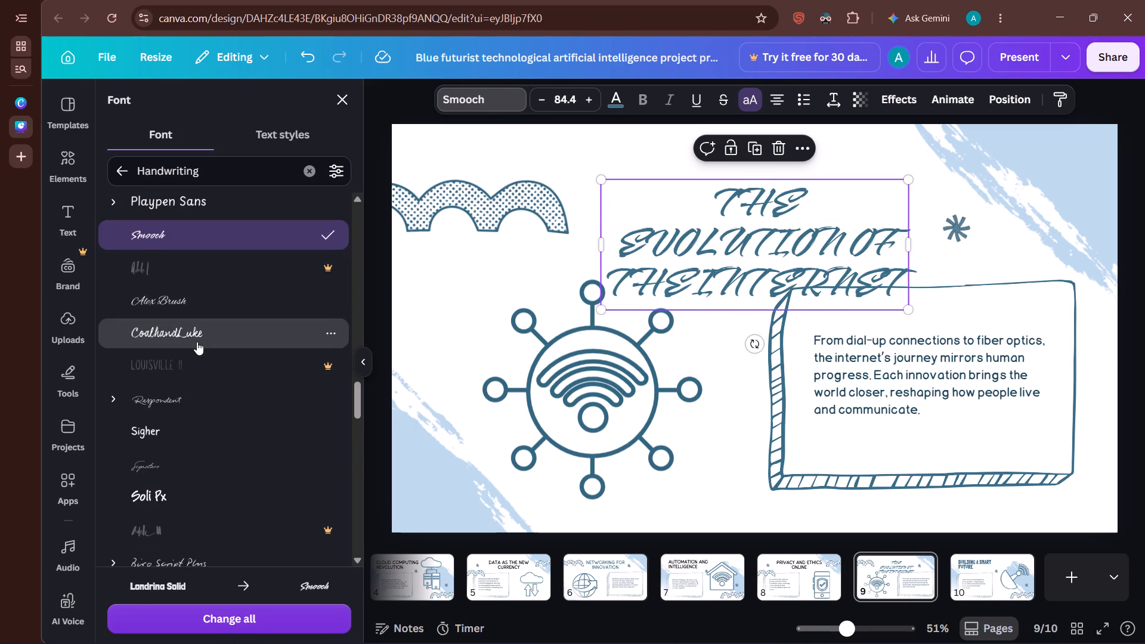
{"action": "left_click", "coordinate": [211, 429]}
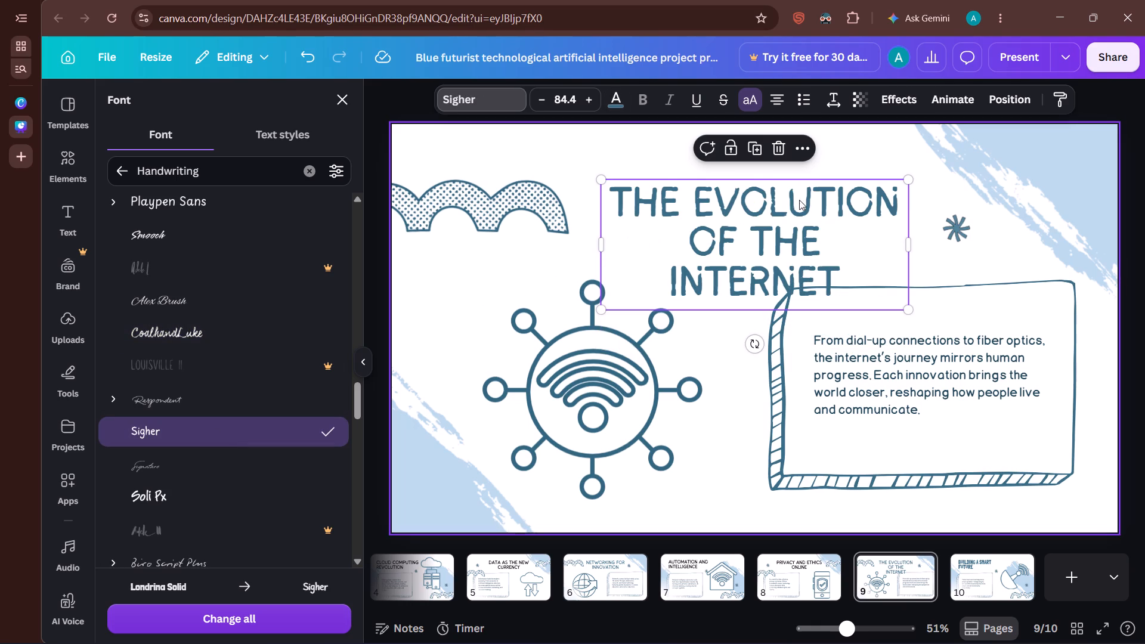
Move slide 9's title straight up to the slide's top edge, clear of the network graphic and the text frame.
{"action": "left_click_drag", "start_coordinate": [772, 205], "coordinate": [772, 187]}
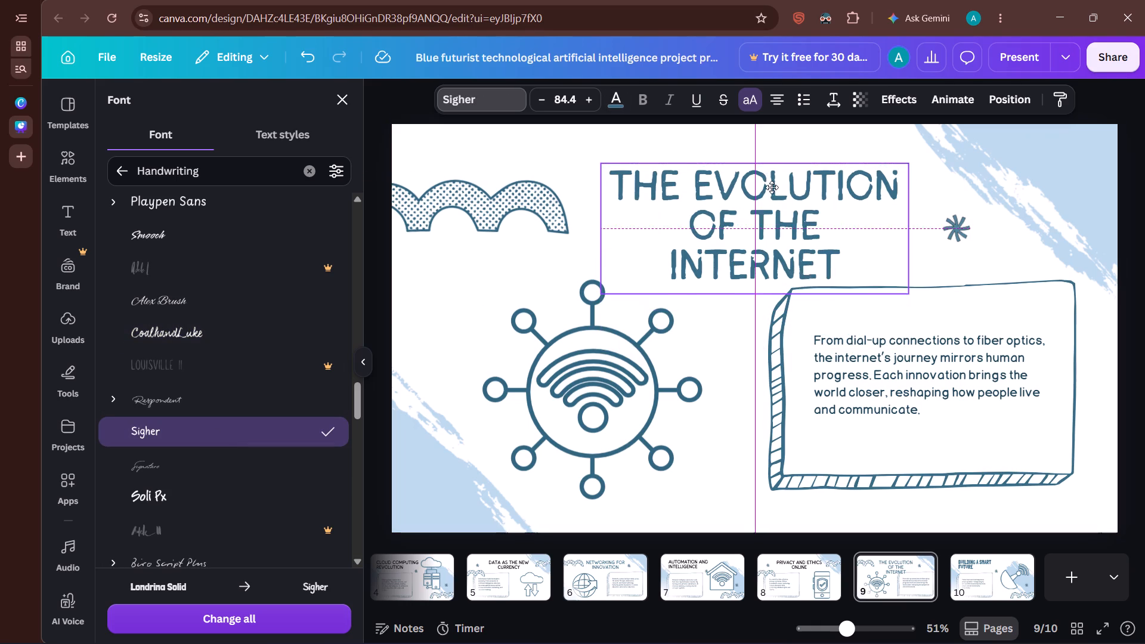
{"action": "left_click_drag", "start_coordinate": [772, 187], "coordinate": [770, 157]}
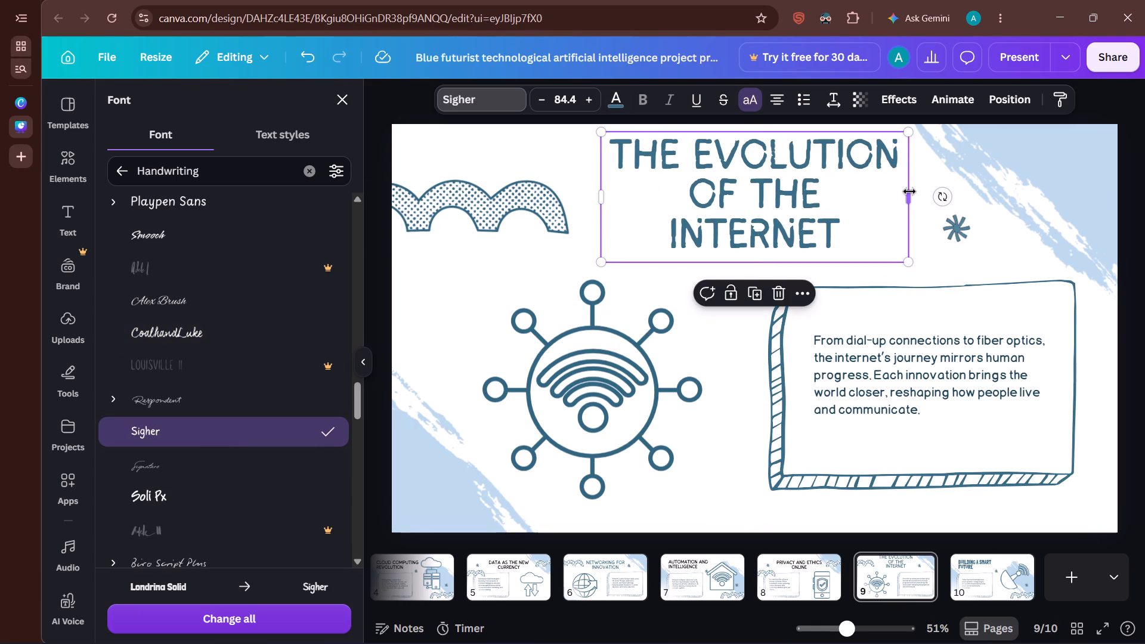
{"action": "left_click", "coordinate": [909, 191]}
Change the text colour of slide 9's The Evolution of the Internet title to black.
{"action": "left_click", "coordinate": [620, 92]}
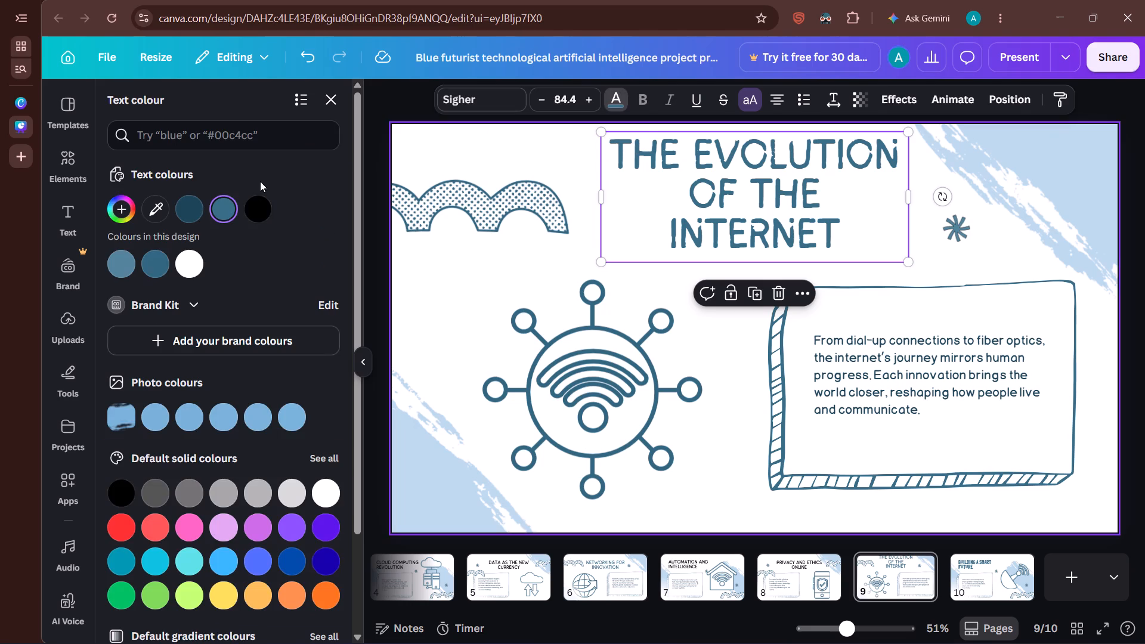
{"action": "left_click", "coordinate": [251, 209]}
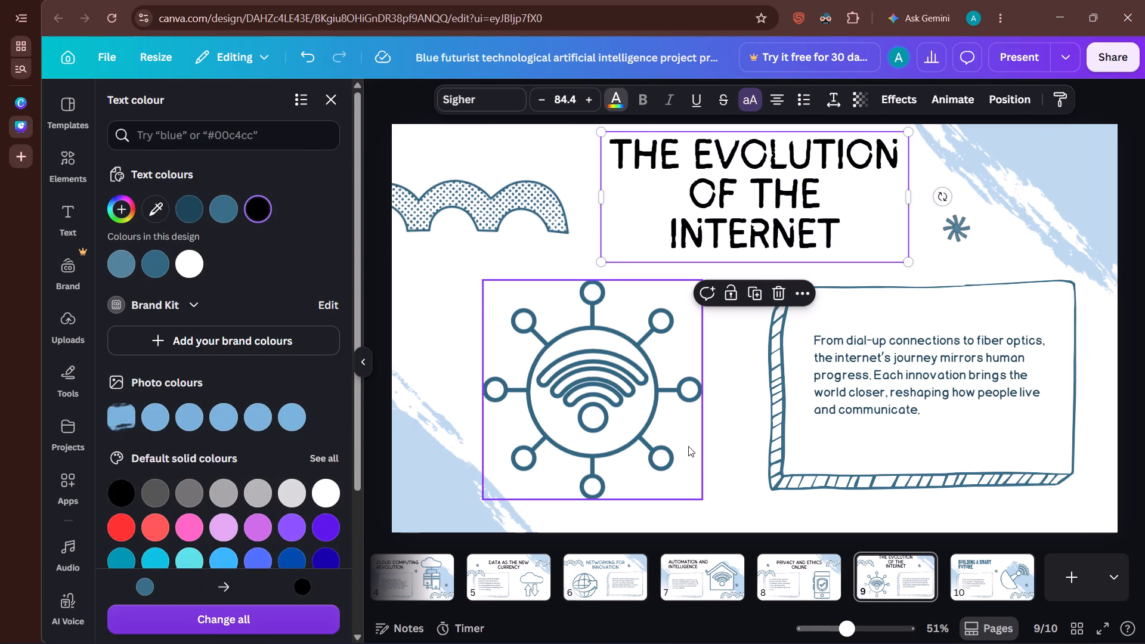
{"action": "left_click", "coordinate": [723, 478]}
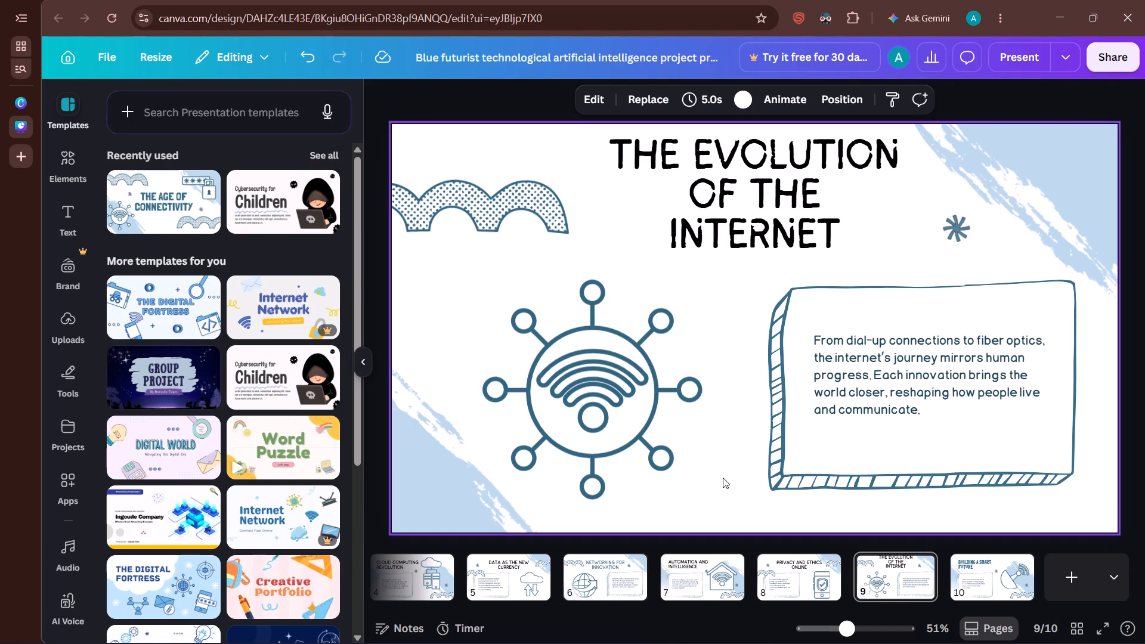
Go to slide 10 and set the font of its Building a Smart Future title to Sigher.
{"action": "key", "text": "Right"}
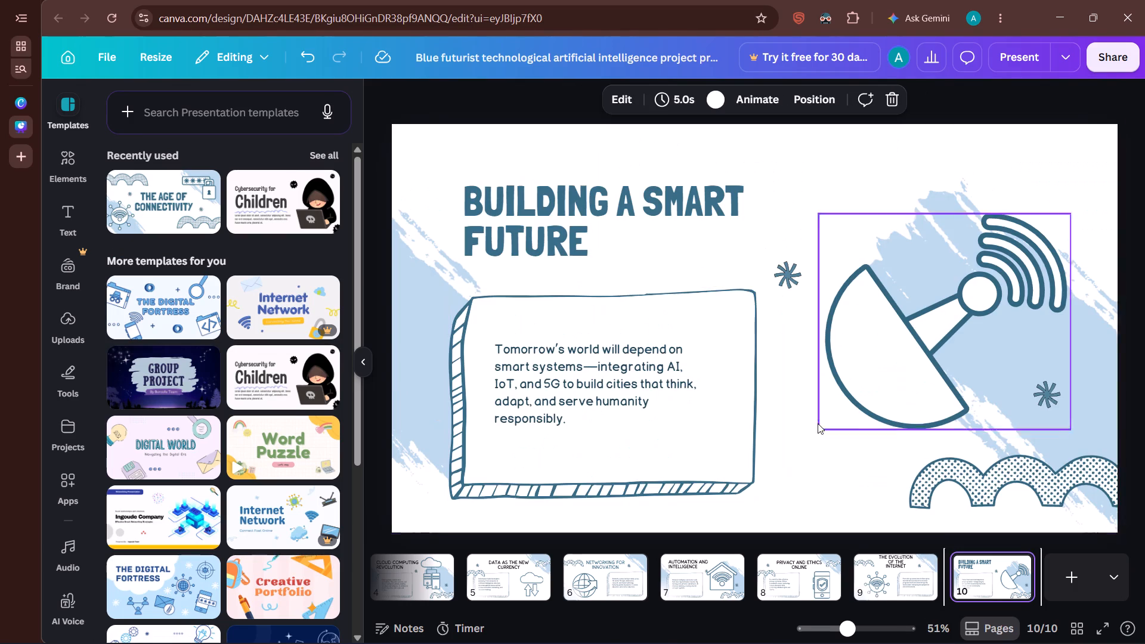
{"action": "left_click", "coordinate": [545, 197]}
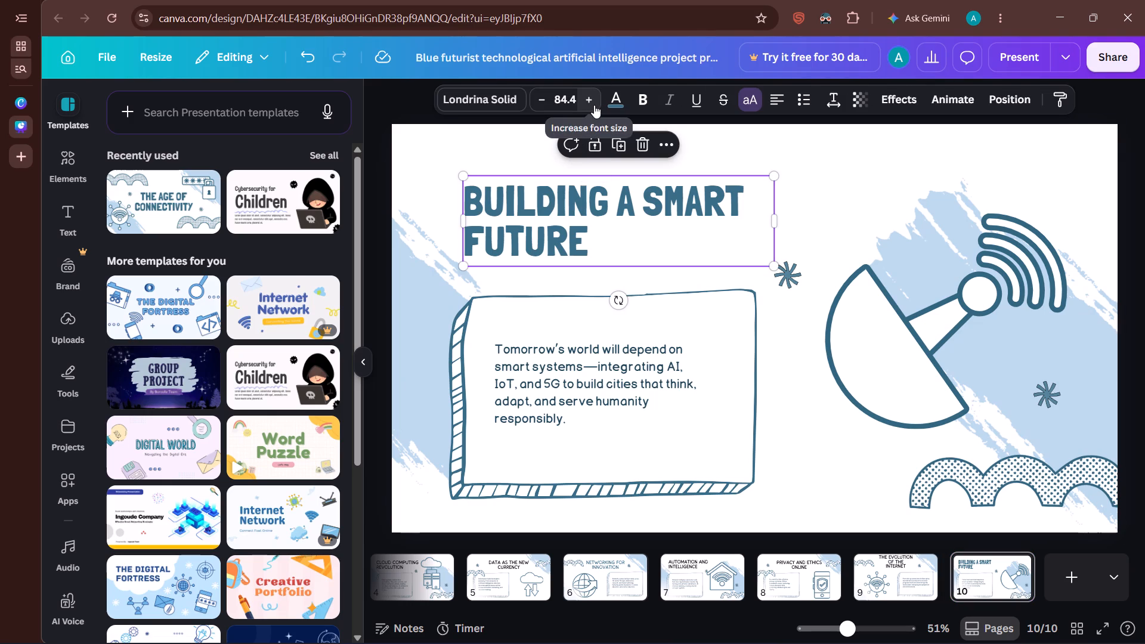
{"action": "left_click", "coordinate": [406, 101]}
{"action": "left_click", "coordinate": [580, 188]}
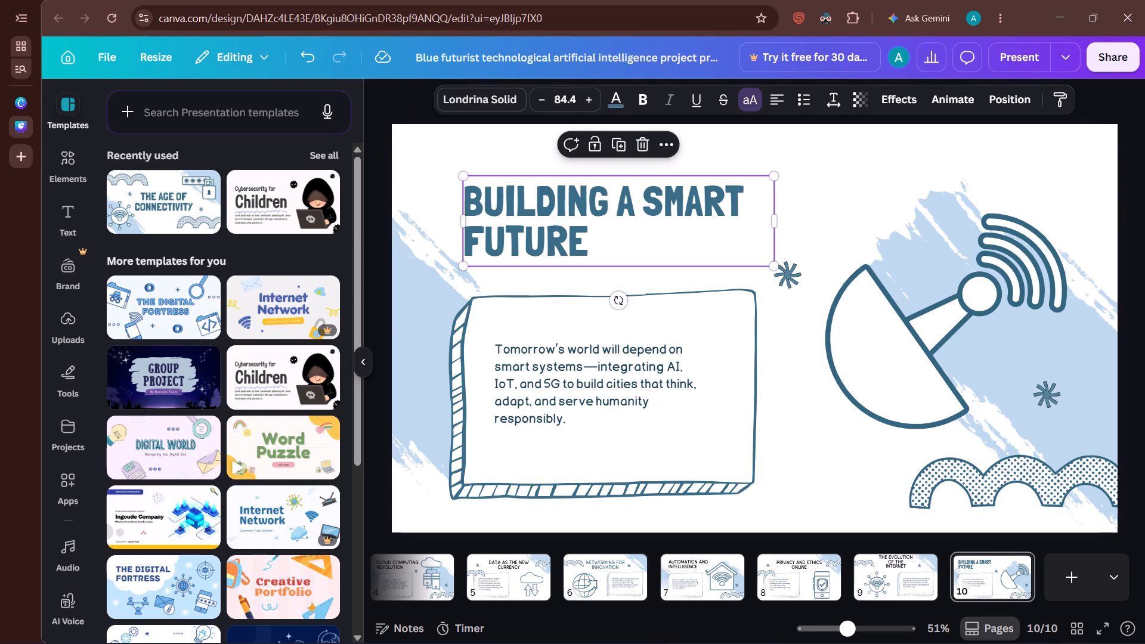
{"action": "left_click", "coordinate": [483, 101]}
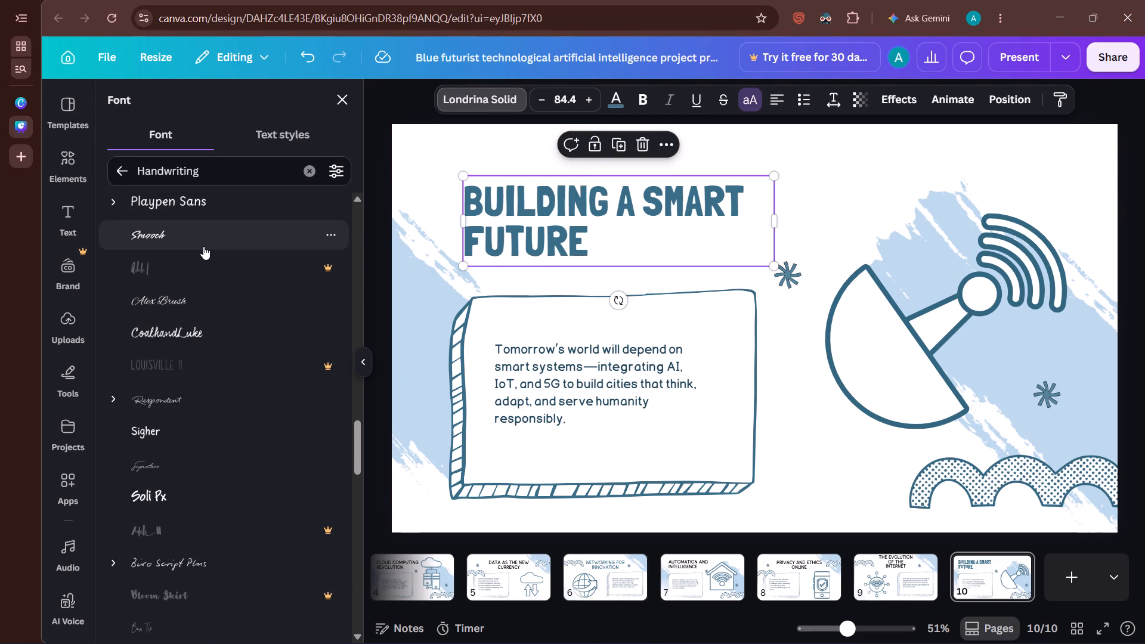
{"action": "left_click", "coordinate": [197, 439]}
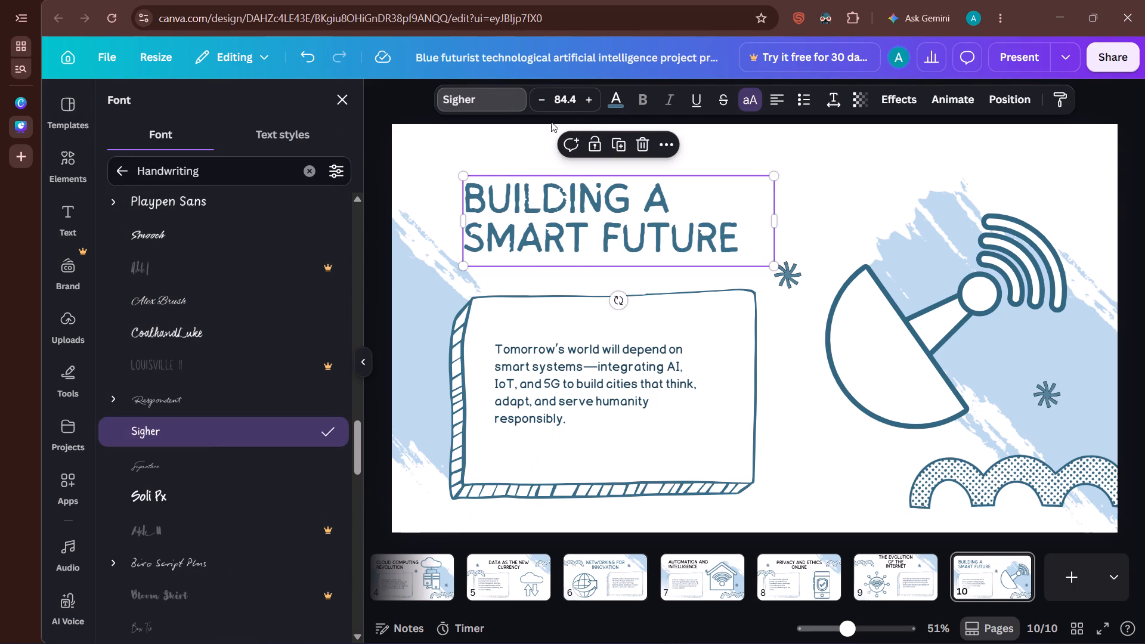
Change the text colour of slide 10's Building a Smart Future title to black.
{"action": "left_click", "coordinate": [617, 106]}
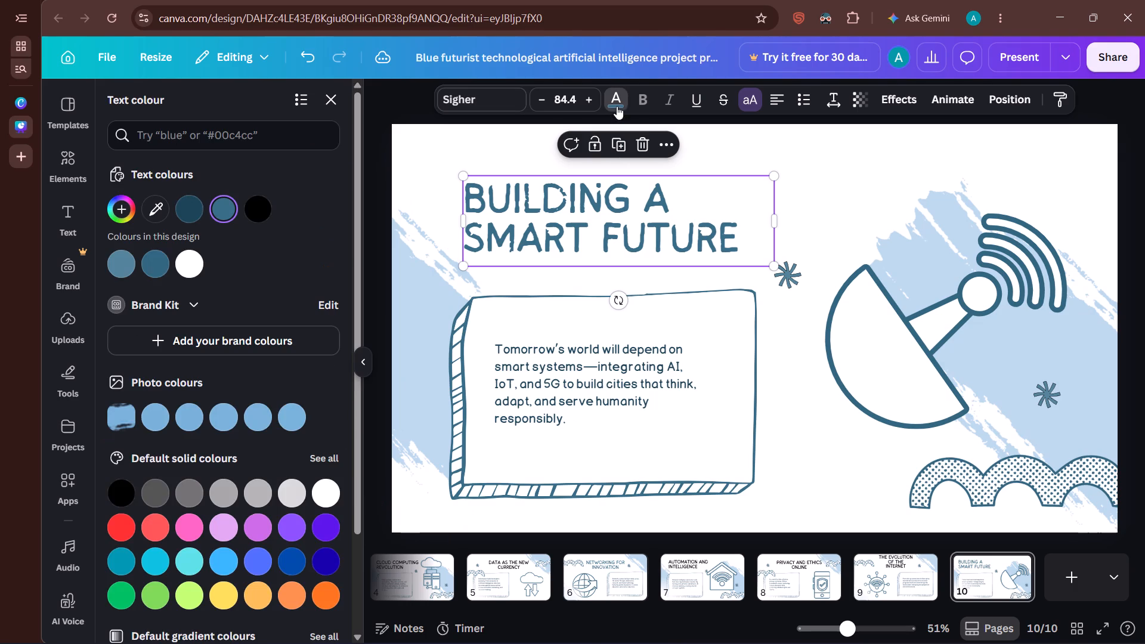
{"action": "left_click", "coordinate": [260, 208]}
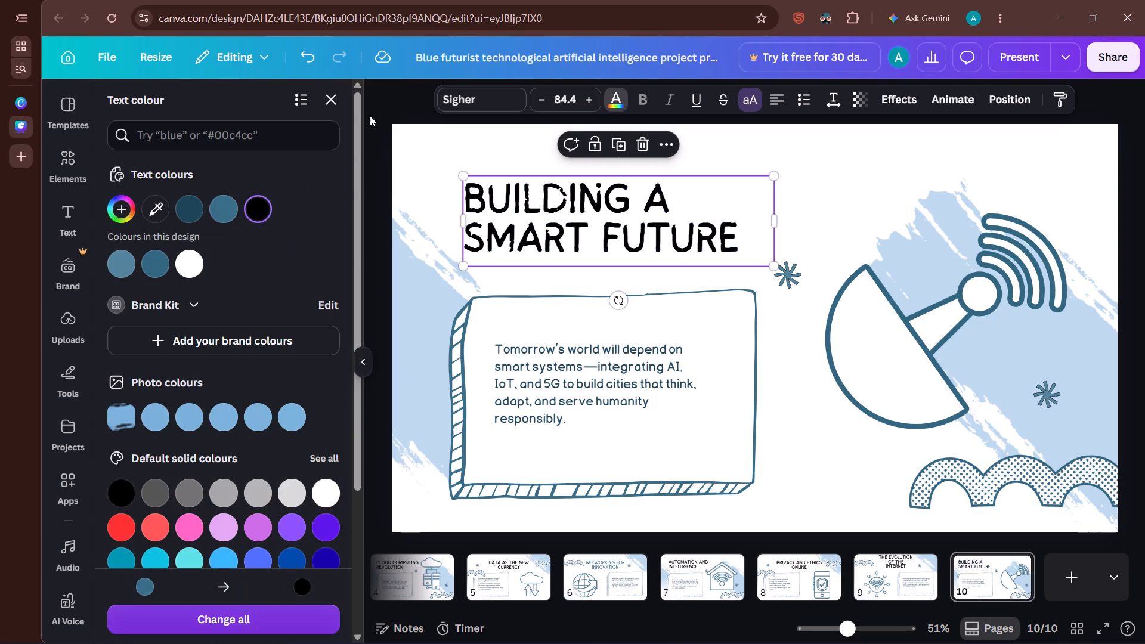
{"action": "left_click", "coordinate": [412, 94]}
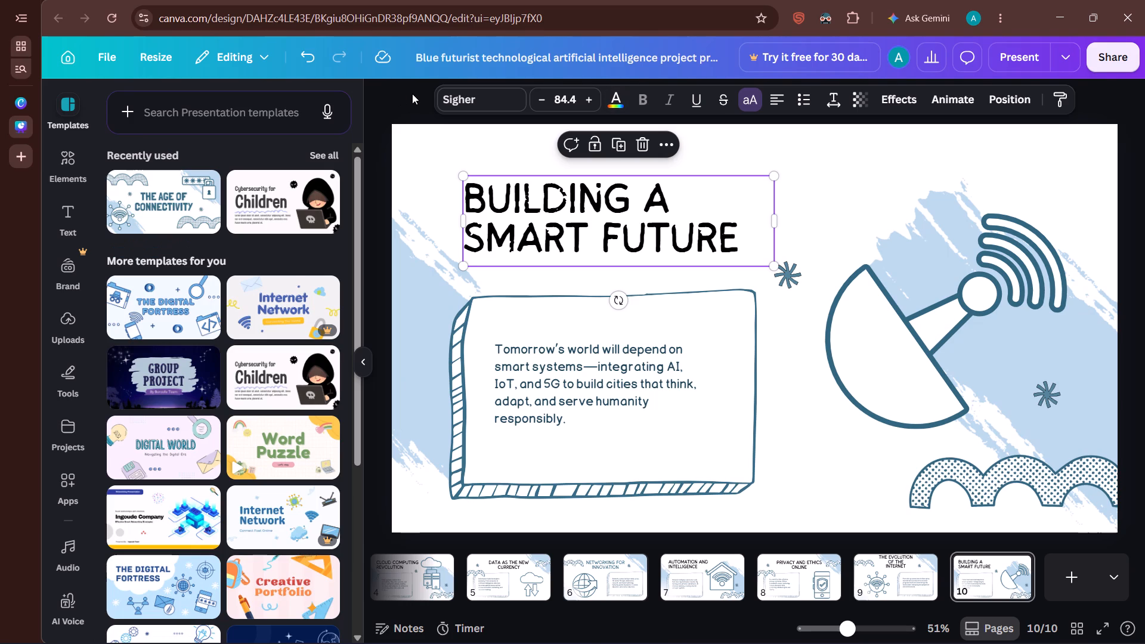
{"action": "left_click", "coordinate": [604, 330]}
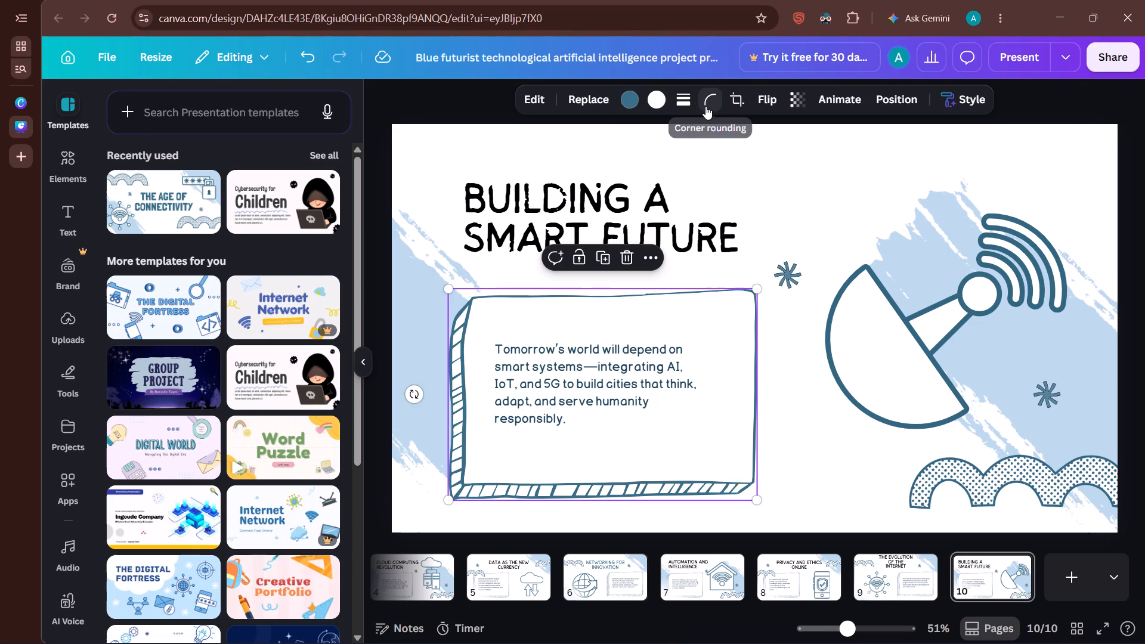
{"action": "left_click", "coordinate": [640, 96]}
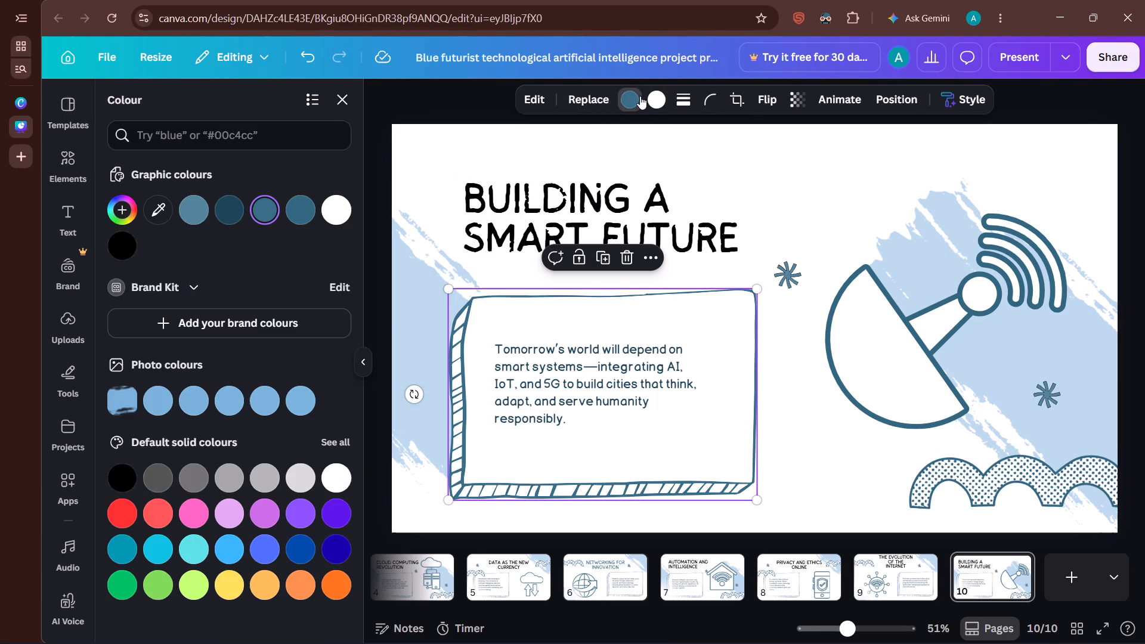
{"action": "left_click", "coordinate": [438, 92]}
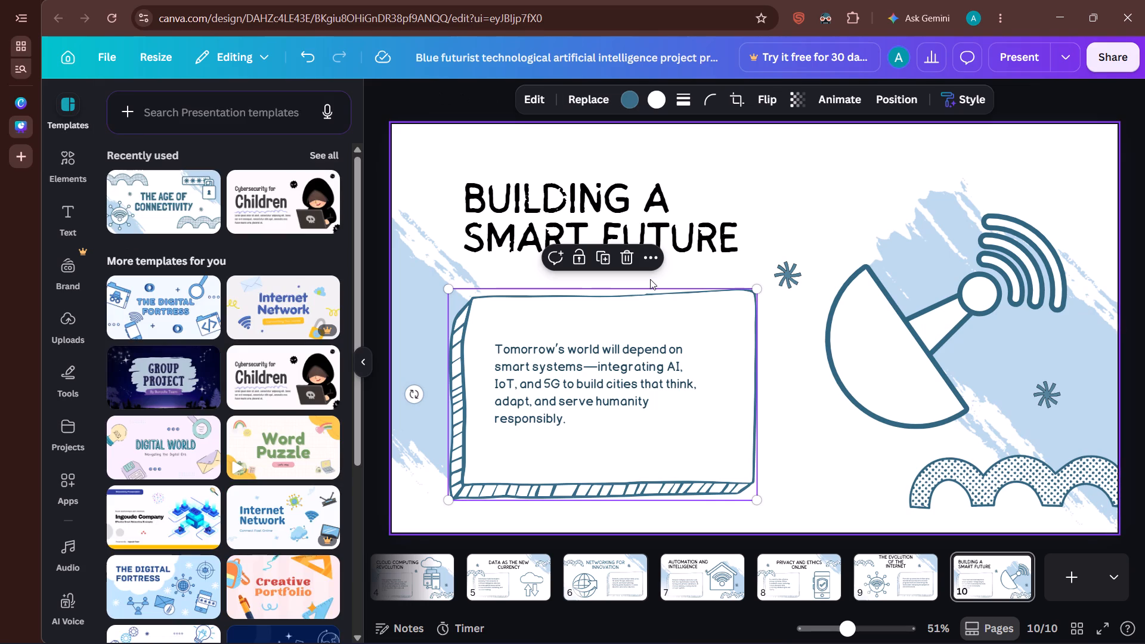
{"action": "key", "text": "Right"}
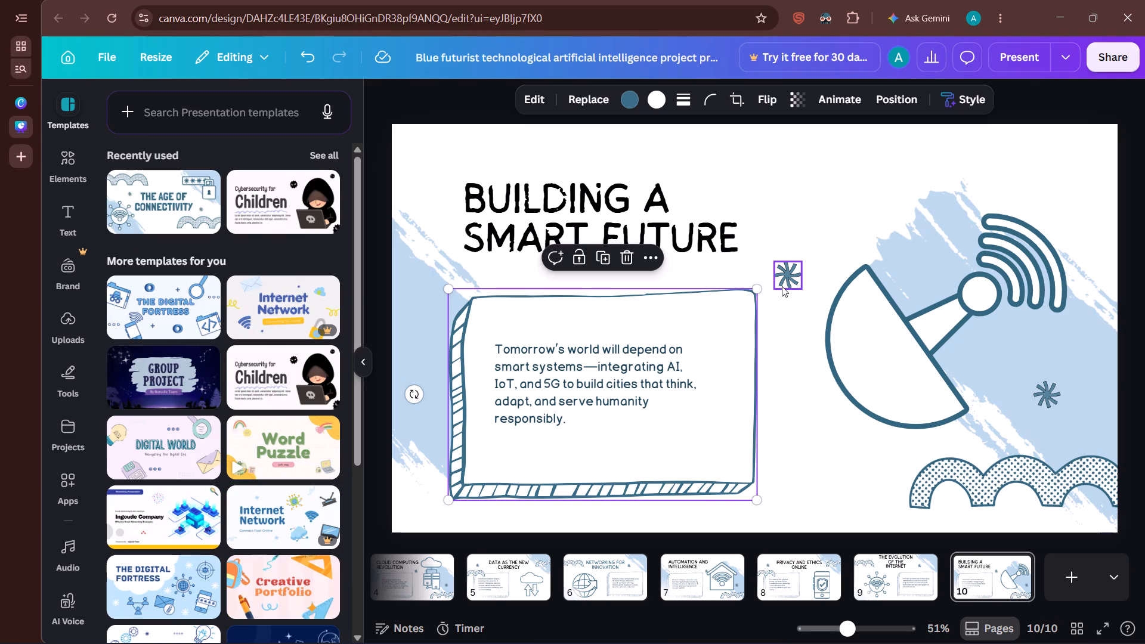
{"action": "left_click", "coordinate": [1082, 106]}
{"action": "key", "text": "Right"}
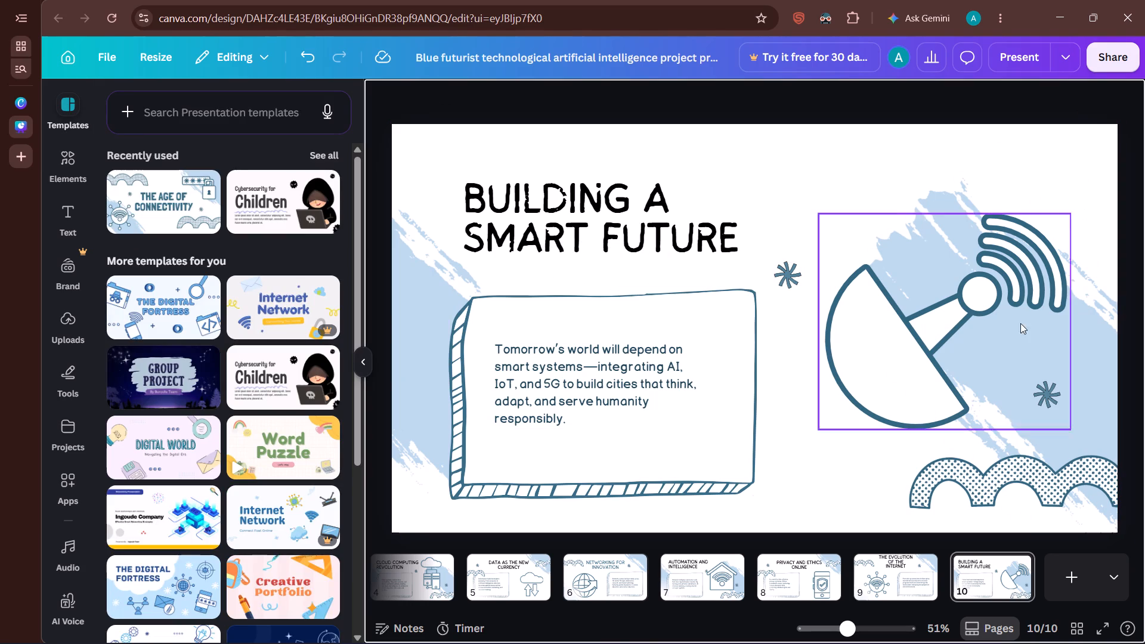
Page back from slide 10 to slide 1, checking each slide's title and graphics along the way.
{"action": "key", "text": "Left"}
{"action": "key", "text": "Left"}
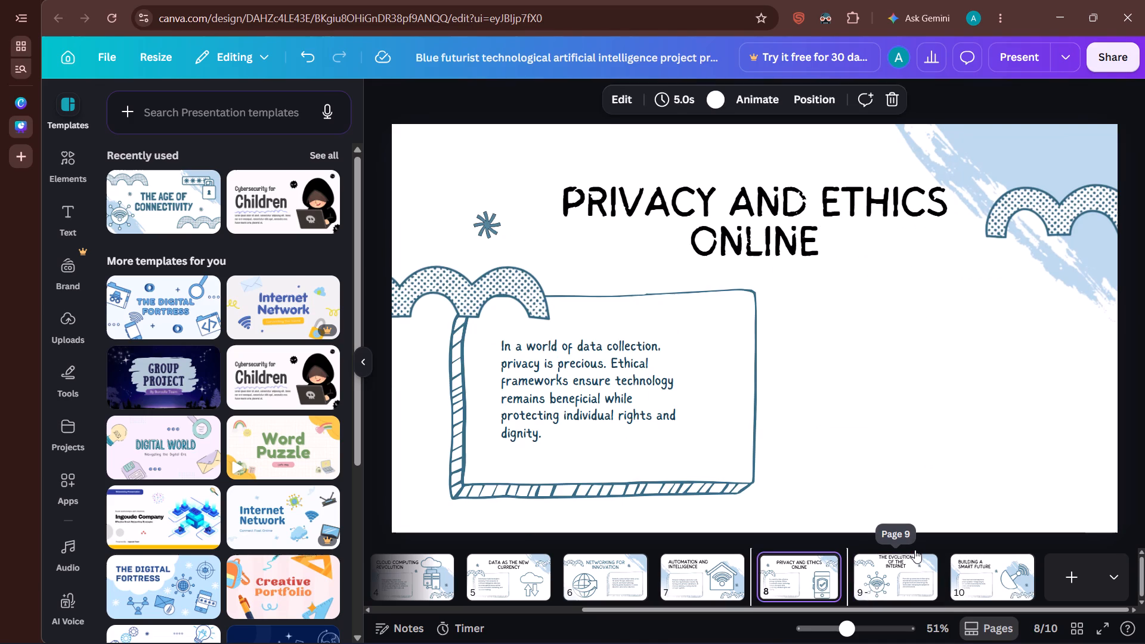
{"action": "key", "text": "Left"}
{"action": "key", "text": "Left"}
{"action": "key", "text": "Left"}
{"action": "key", "text": "Left"}
{"action": "key", "text": "Left"}
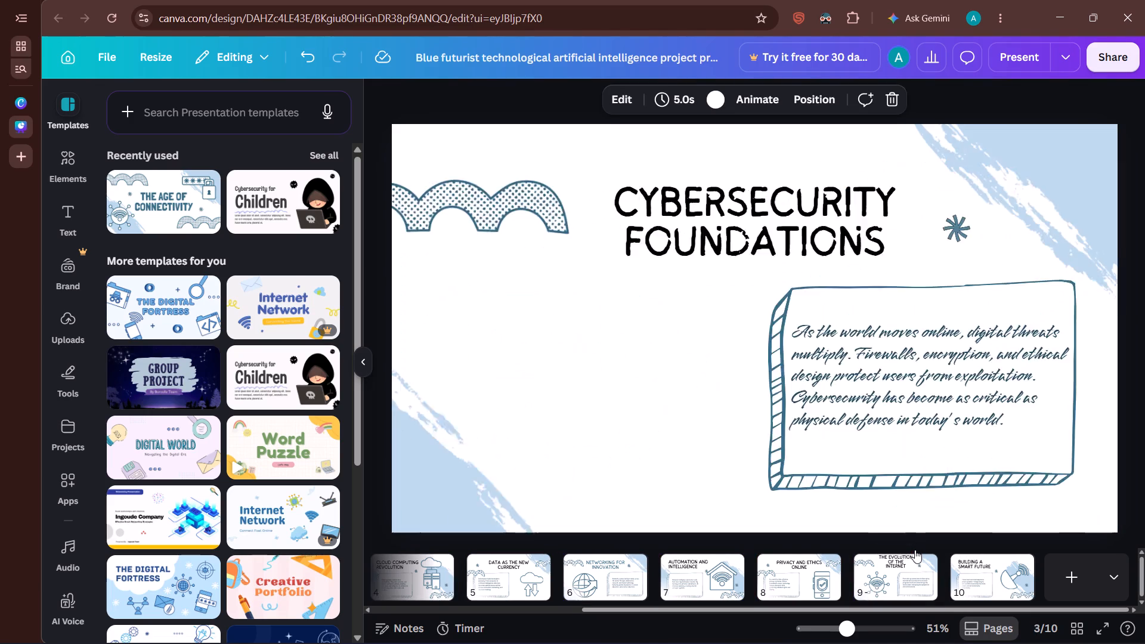
{"action": "key", "text": "Left"}
{"action": "key", "text": "Left"}
{"action": "key", "text": "Left"}
{"action": "key", "text": "Left"}
{"action": "key", "text": "Left"}
{"action": "key", "text": "Right"}
{"action": "key", "text": "Left"}
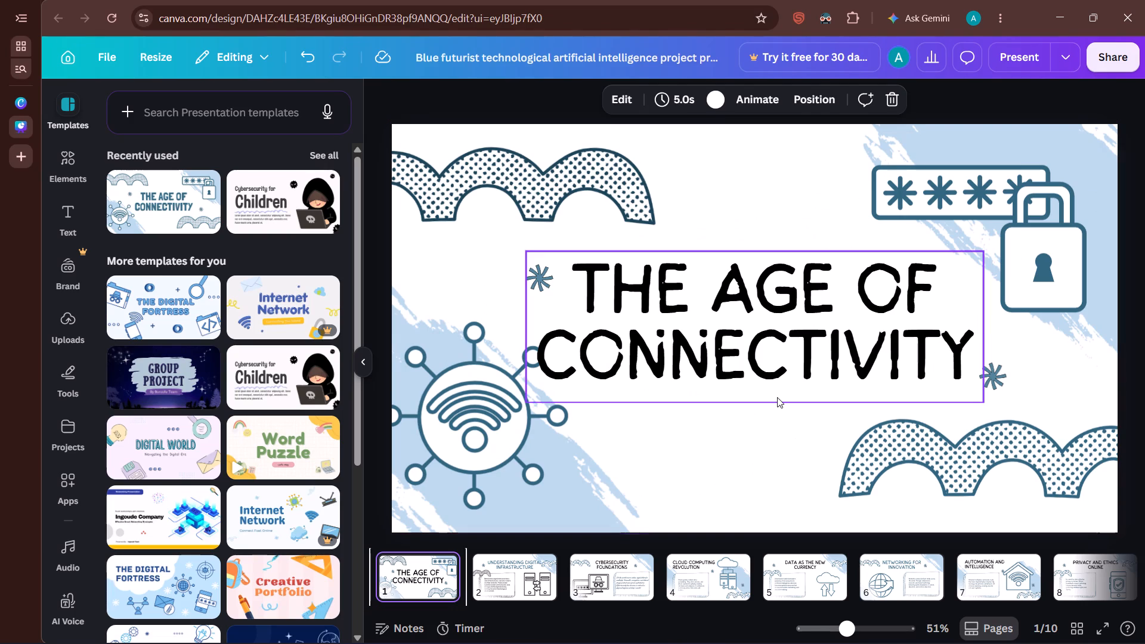
Shrink slide 1's The Age of Connectivity title to a font size of about 136, keeping its upper-right corner in place.
{"action": "left_click", "coordinate": [777, 397]}
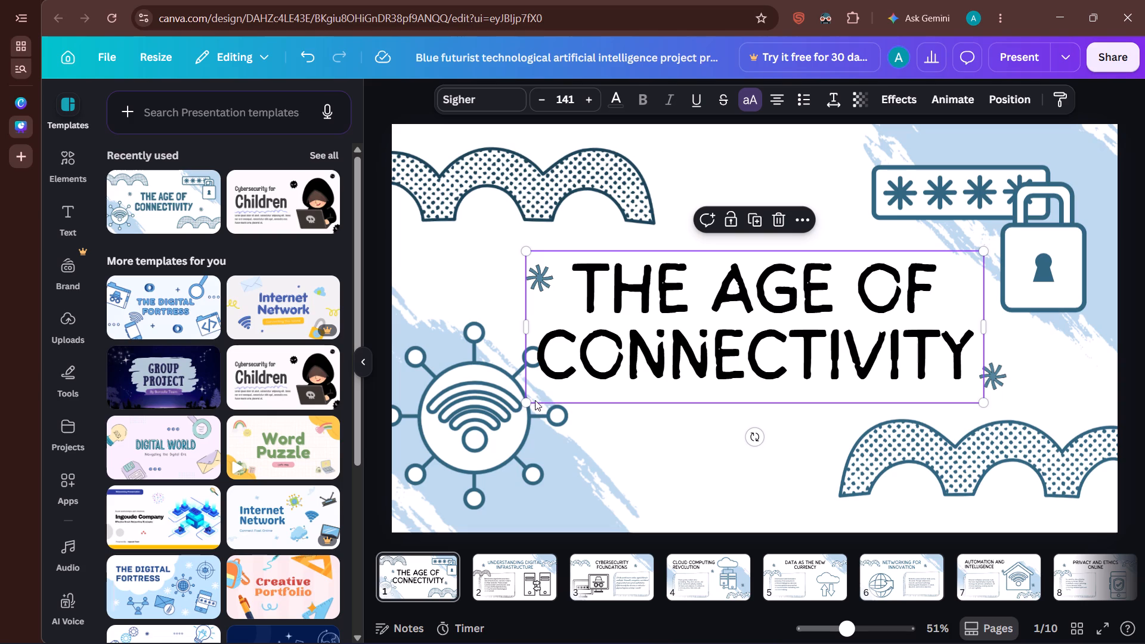
{"action": "left_click_drag", "start_coordinate": [523, 405], "coordinate": [551, 391]}
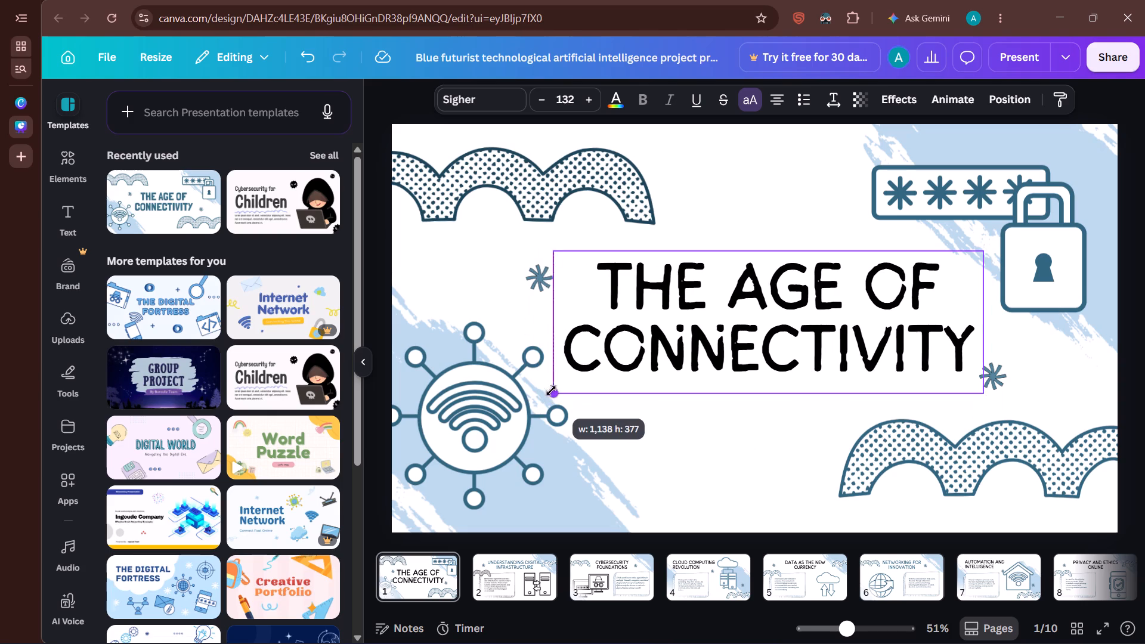
{"action": "left_click_drag", "start_coordinate": [551, 391], "coordinate": [556, 388]}
{"action": "left_click", "coordinate": [556, 388]}
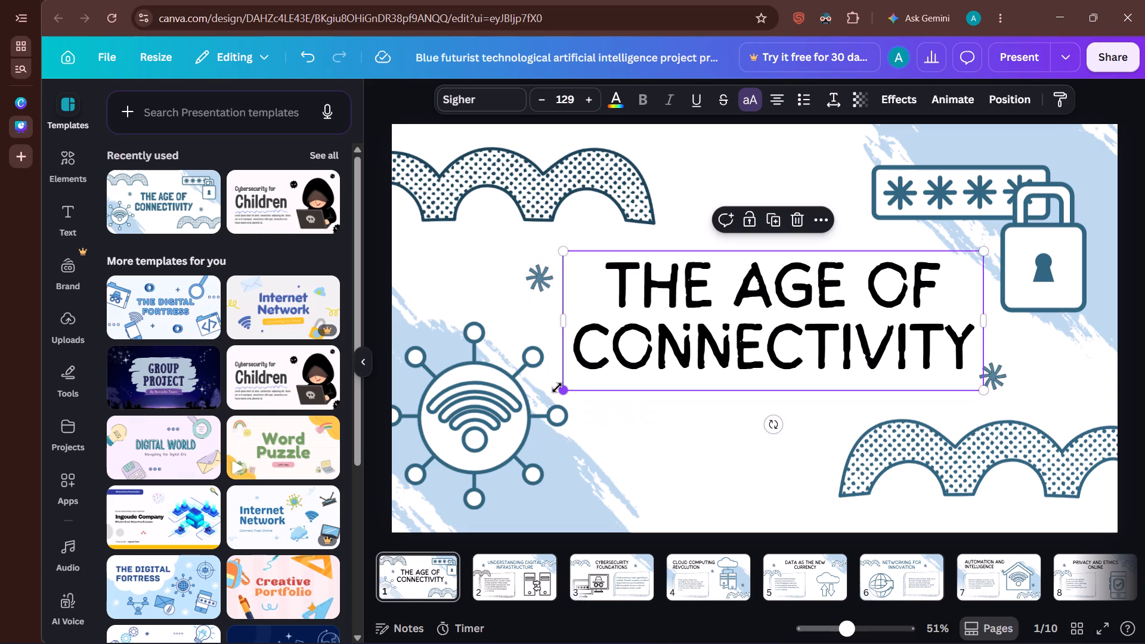
{"action": "left_click_drag", "start_coordinate": [563, 388], "coordinate": [539, 387]}
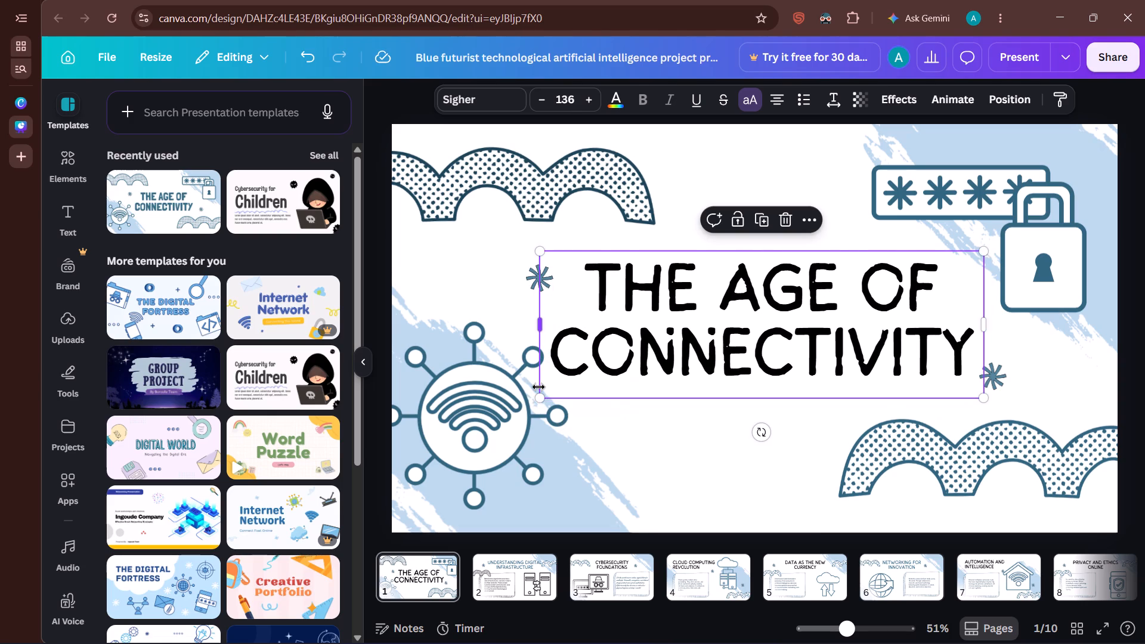
{"action": "left_click", "coordinate": [418, 88]}
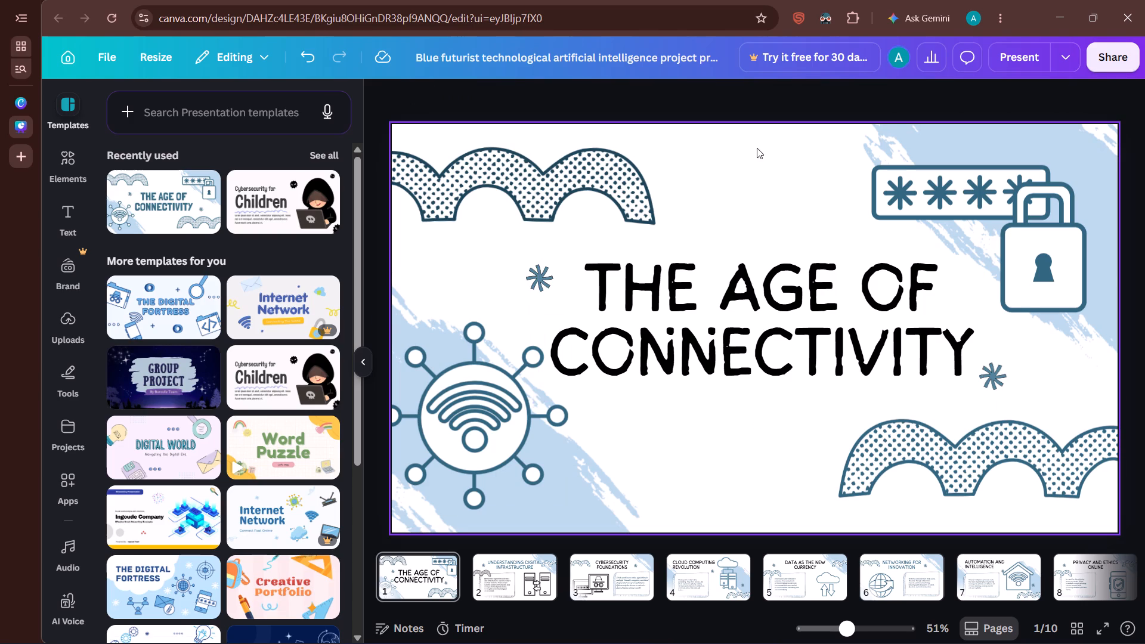
Go to slide 2 and change the text colour of its Understanding Digital Infrastructure title to black.
{"action": "left_click", "coordinate": [782, 166]}
{"action": "key", "text": "Right"}
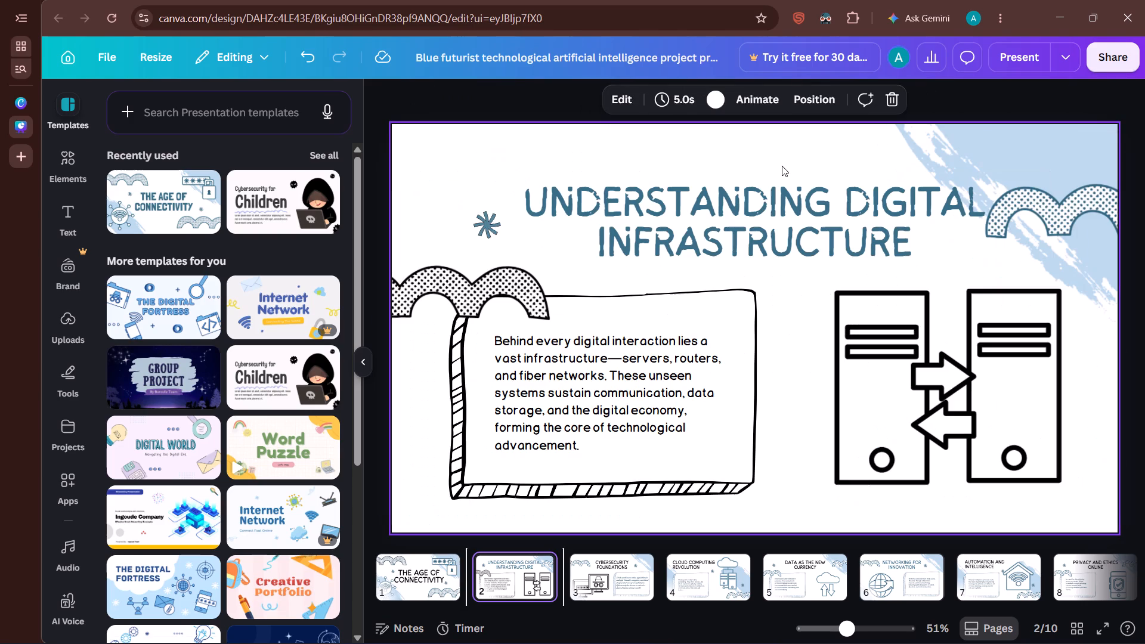
{"action": "key", "text": "Right"}
{"action": "key", "text": "Left"}
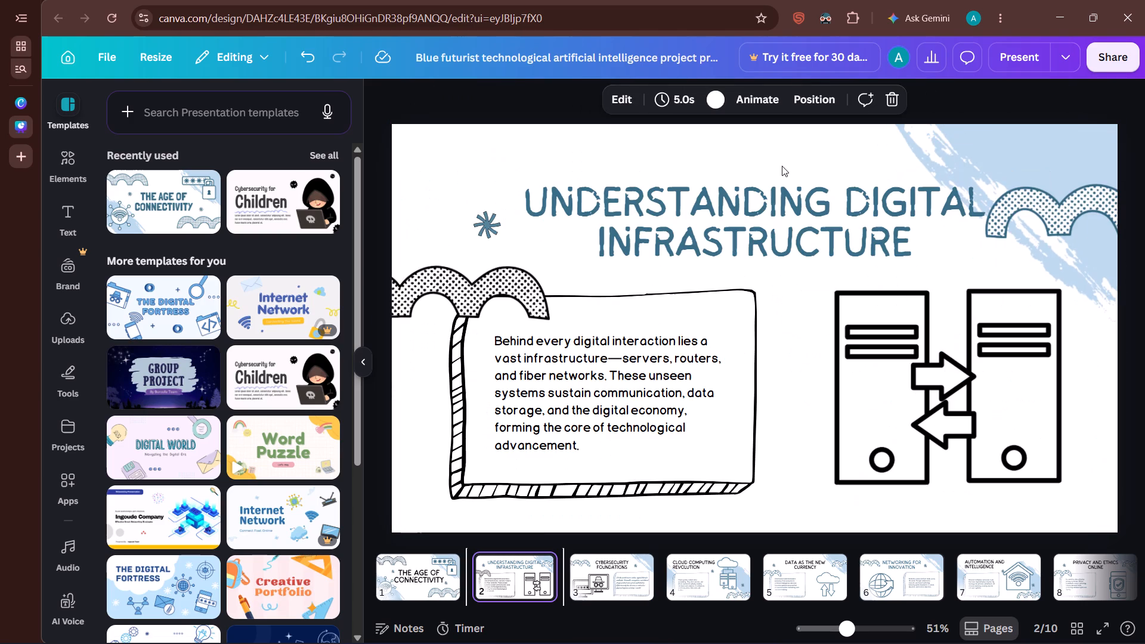
{"action": "left_click", "coordinate": [766, 193]}
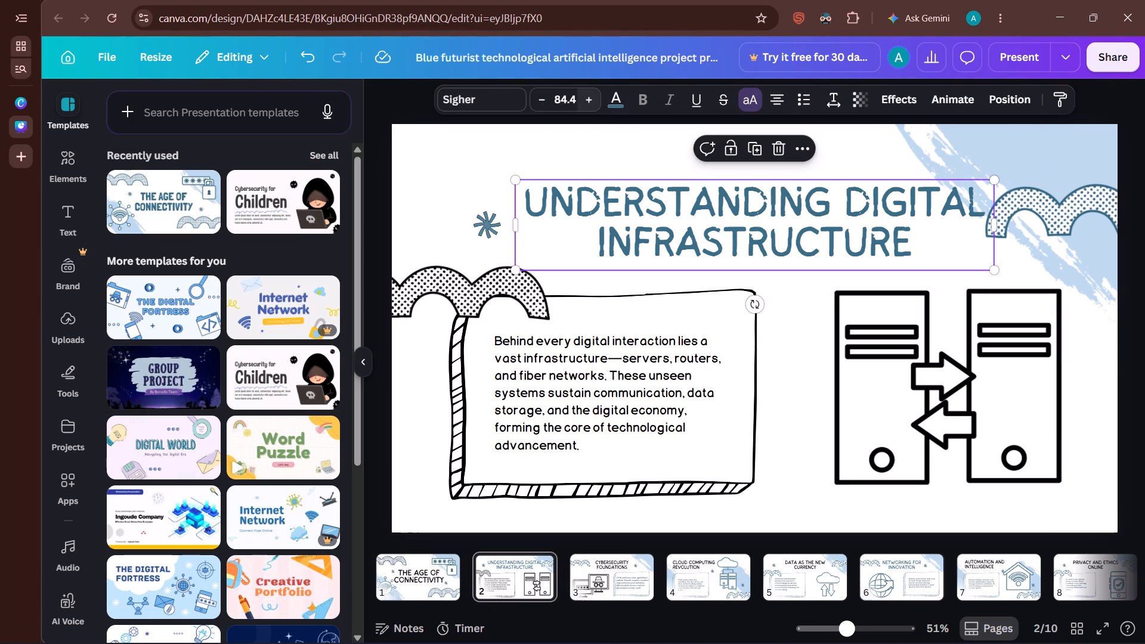
{"action": "left_click", "coordinate": [627, 100]}
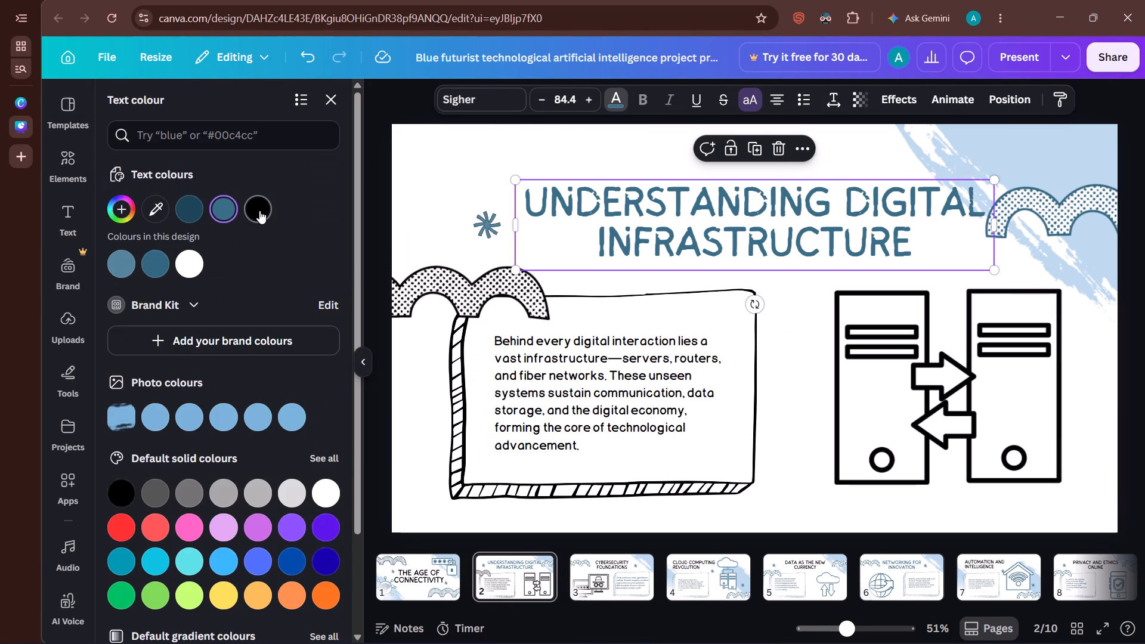
{"action": "left_click", "coordinate": [259, 210]}
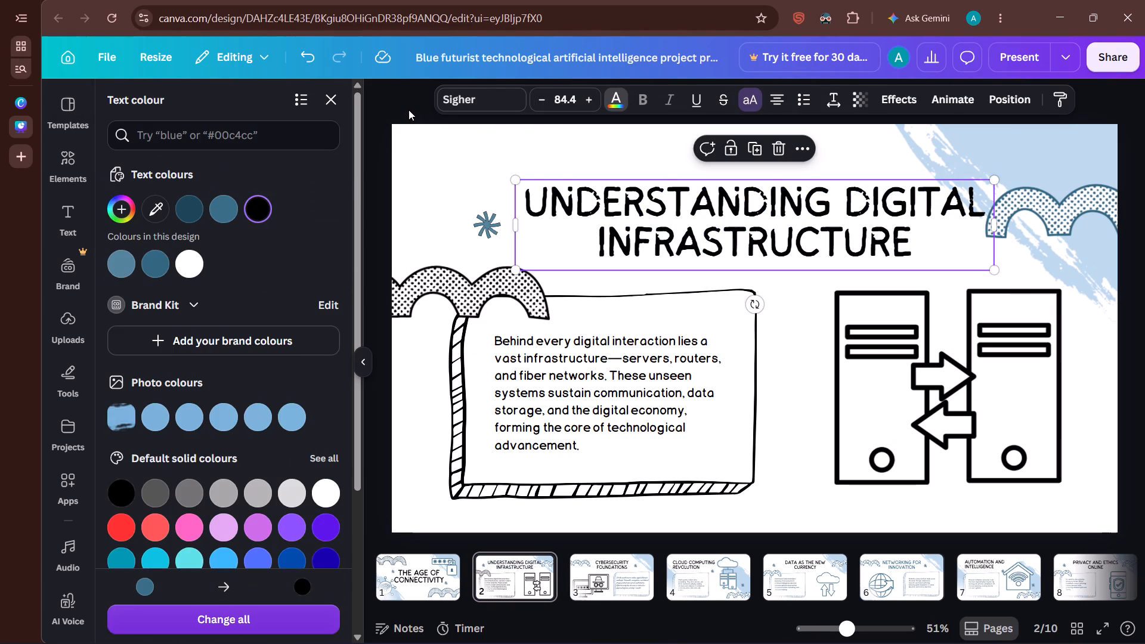
{"action": "left_click", "coordinate": [407, 109]}
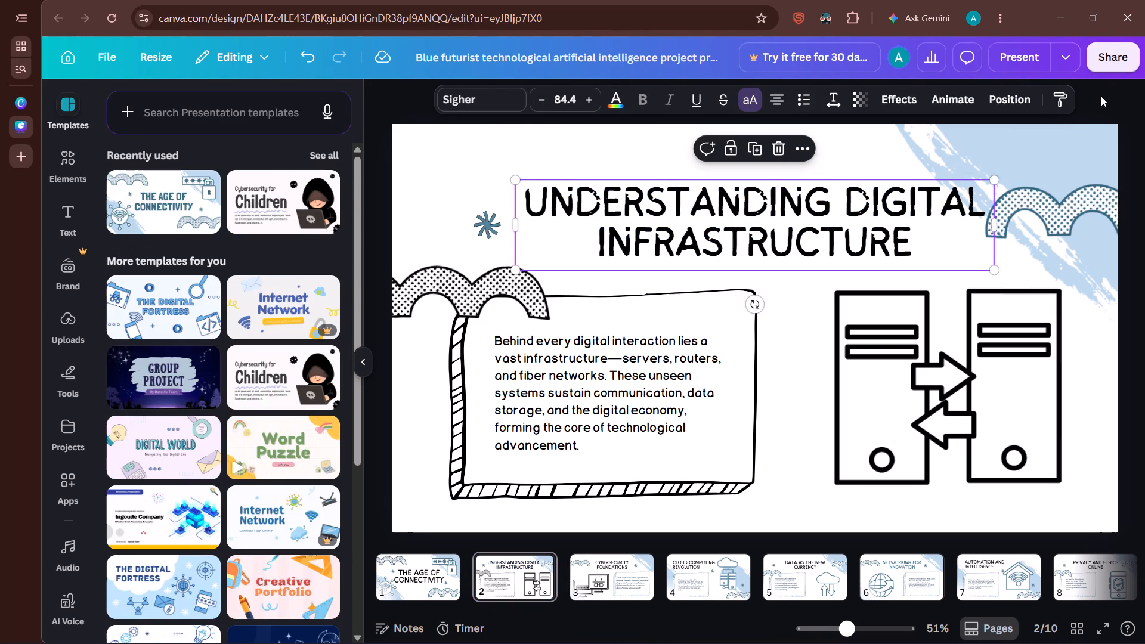
{"action": "left_click", "coordinate": [1101, 96]}
Check slides 3 to 5, and on slide 6 change the Networking for Innovation title's text colour to black.
{"action": "key", "text": "Right"}
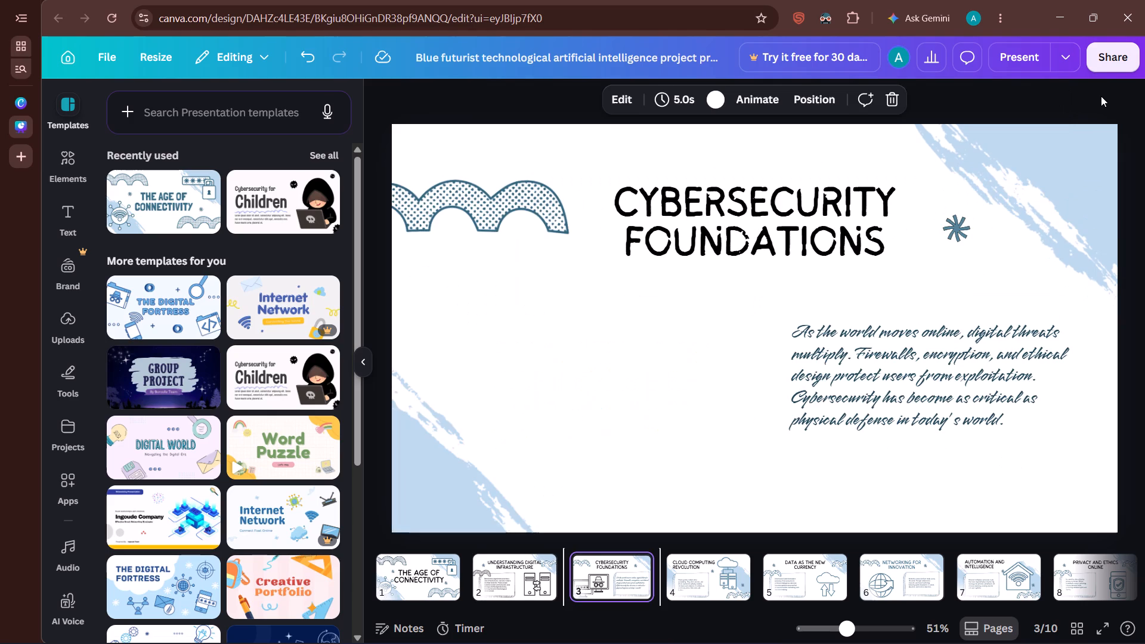
{"action": "key", "text": "Left"}
{"action": "key", "text": "Right"}
{"action": "key", "text": "Right"}
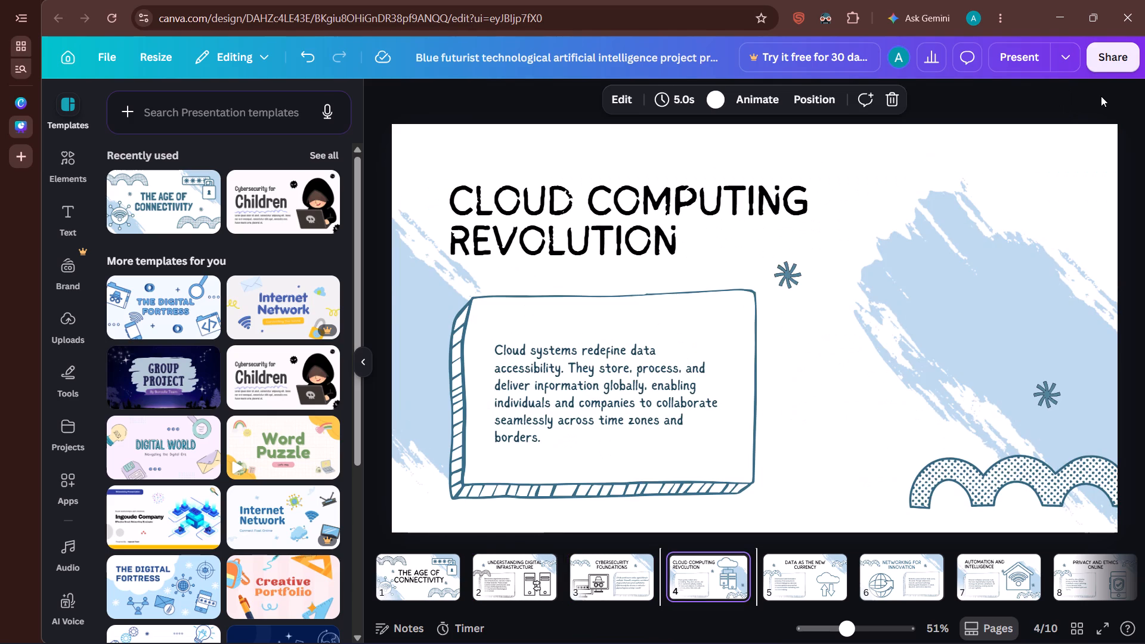
{"action": "key", "text": "Right"}
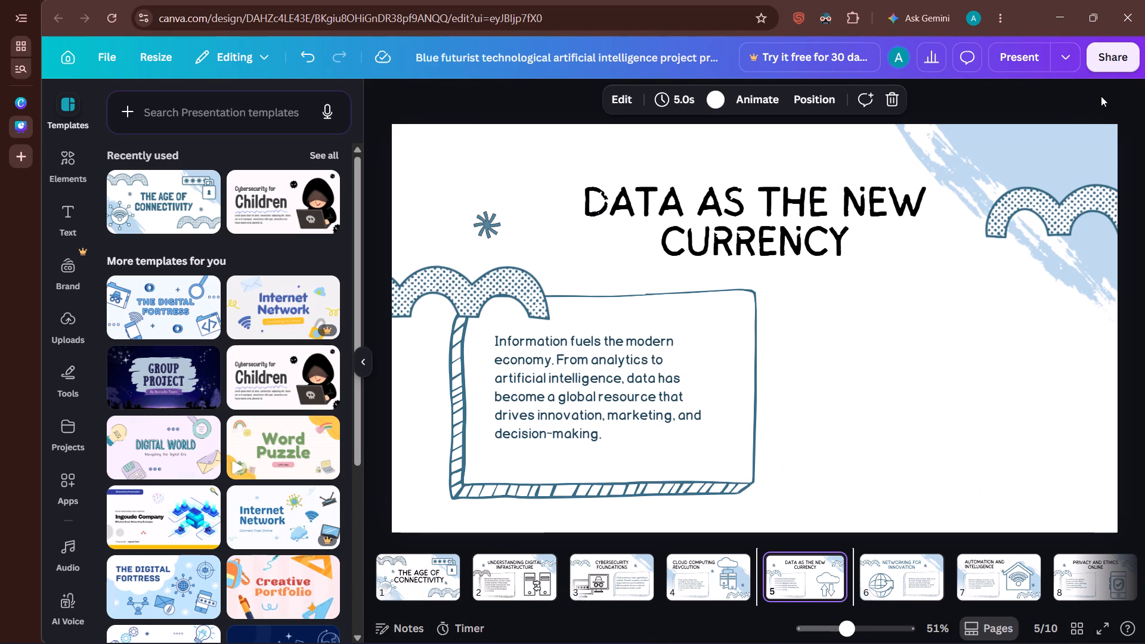
{"action": "key", "text": "Right"}
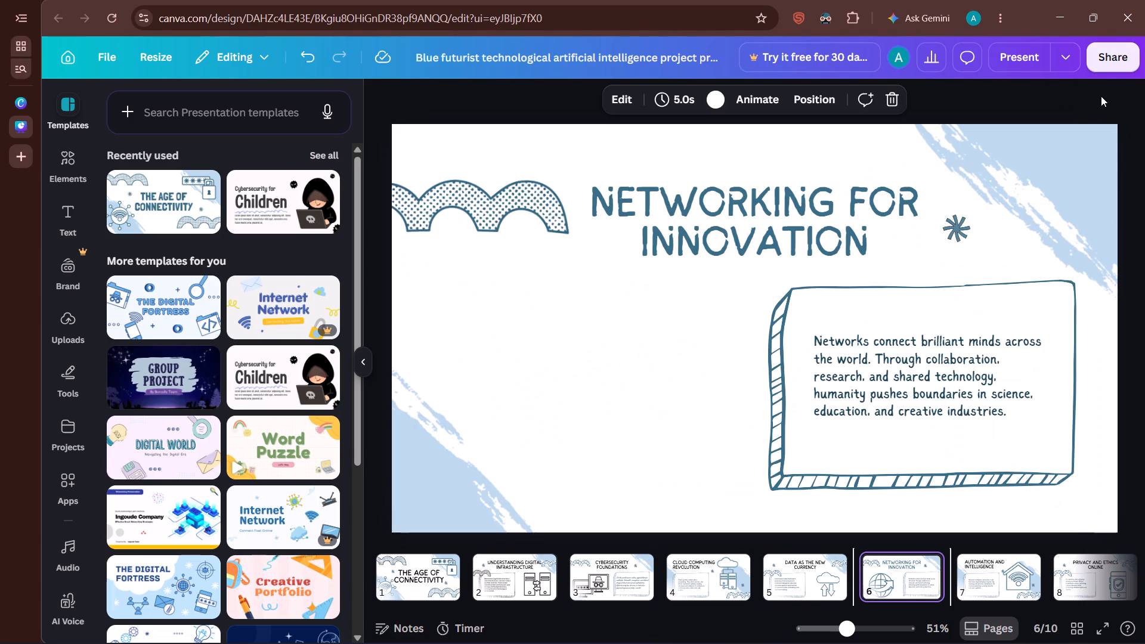
{"action": "left_click", "coordinate": [871, 233]}
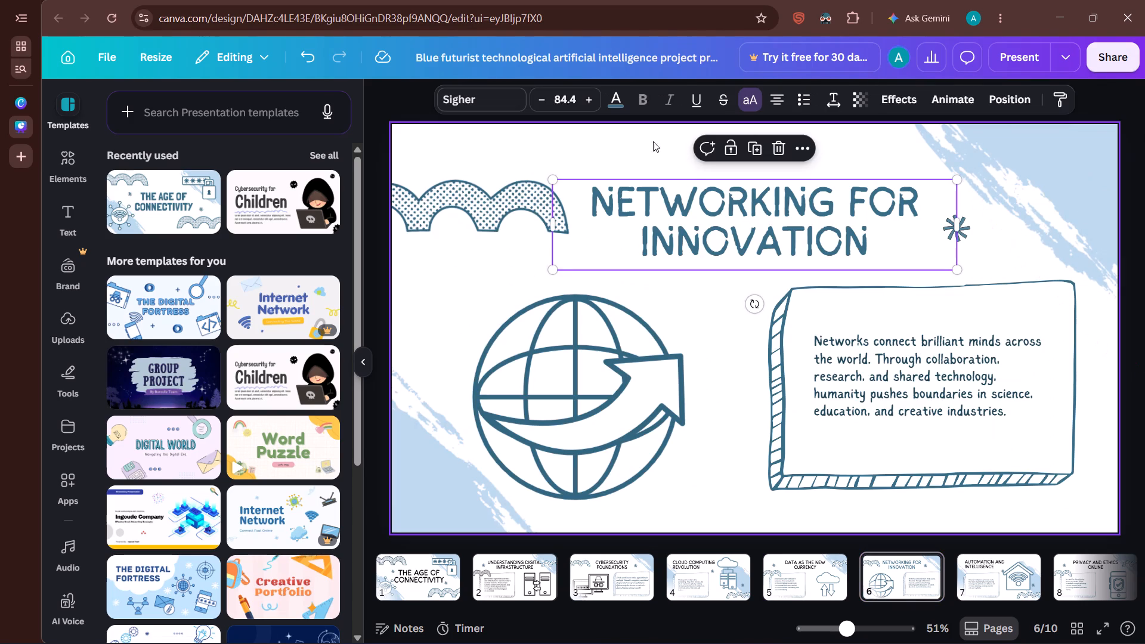
{"action": "left_click", "coordinate": [608, 109]}
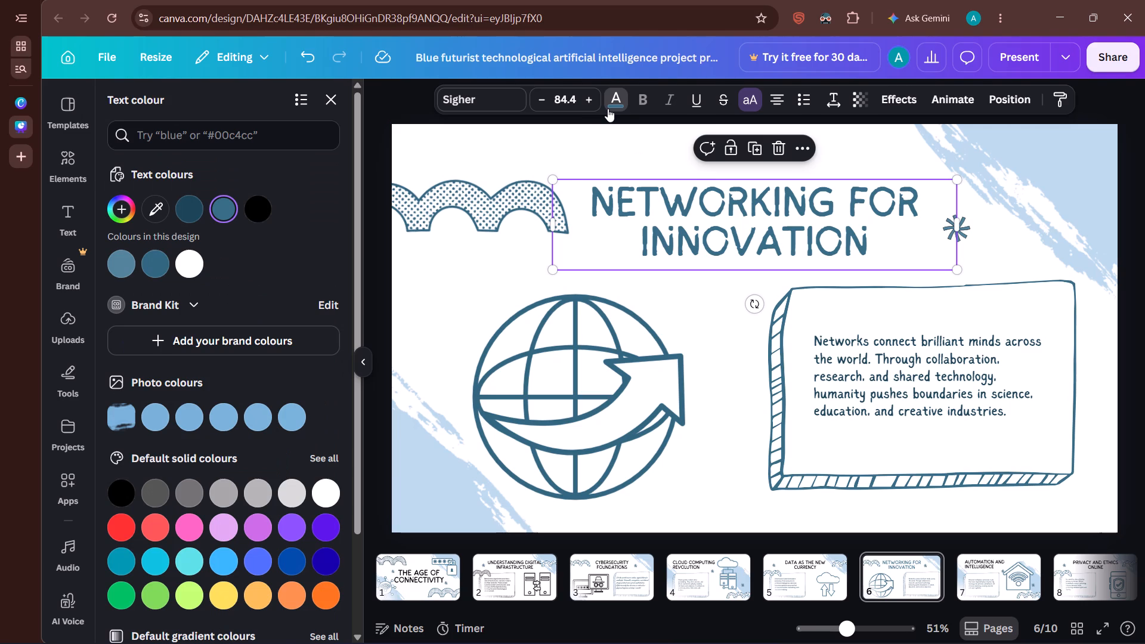
{"action": "left_click", "coordinate": [259, 219]}
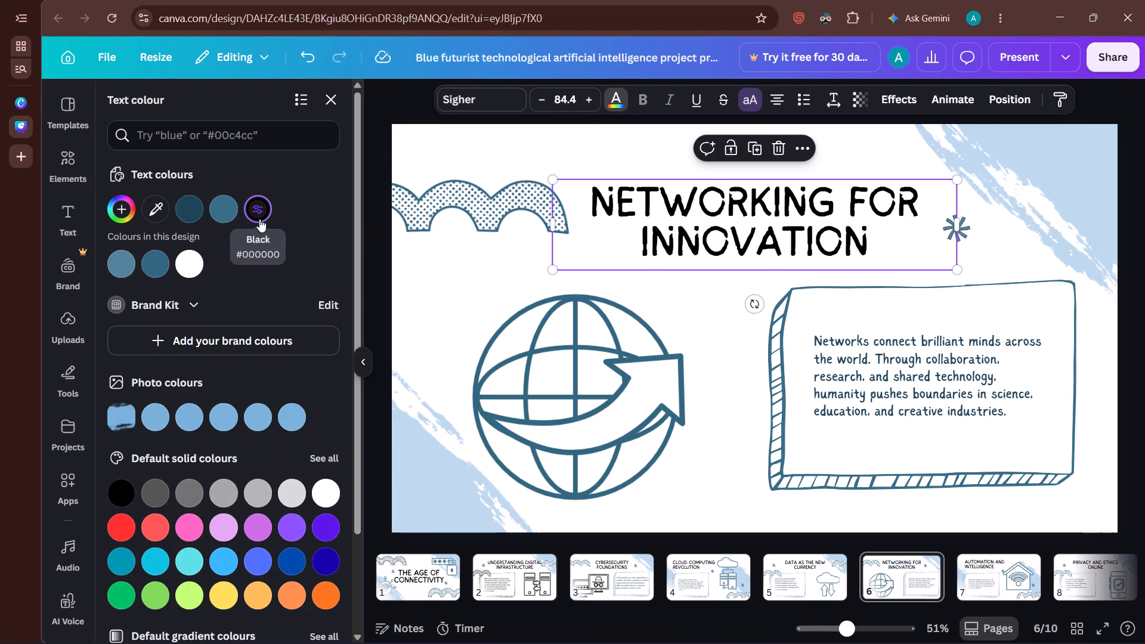
Change the azure outline colour of slide 6's globe-and-arrow graphic to black.
{"action": "left_click", "coordinate": [485, 373]}
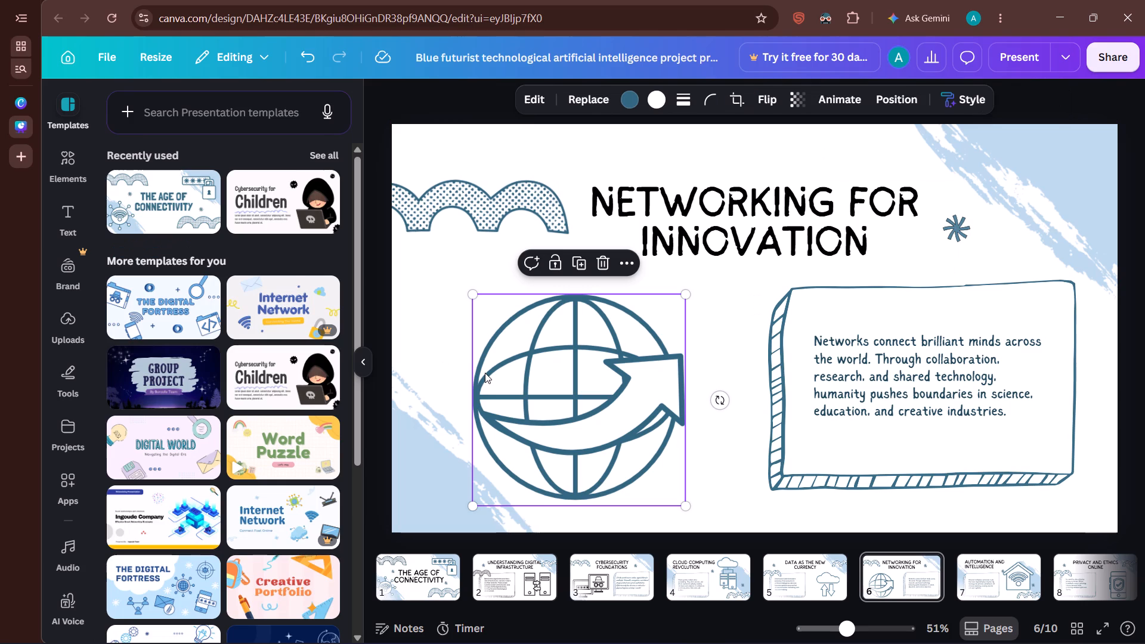
{"action": "left_click", "coordinate": [618, 103]}
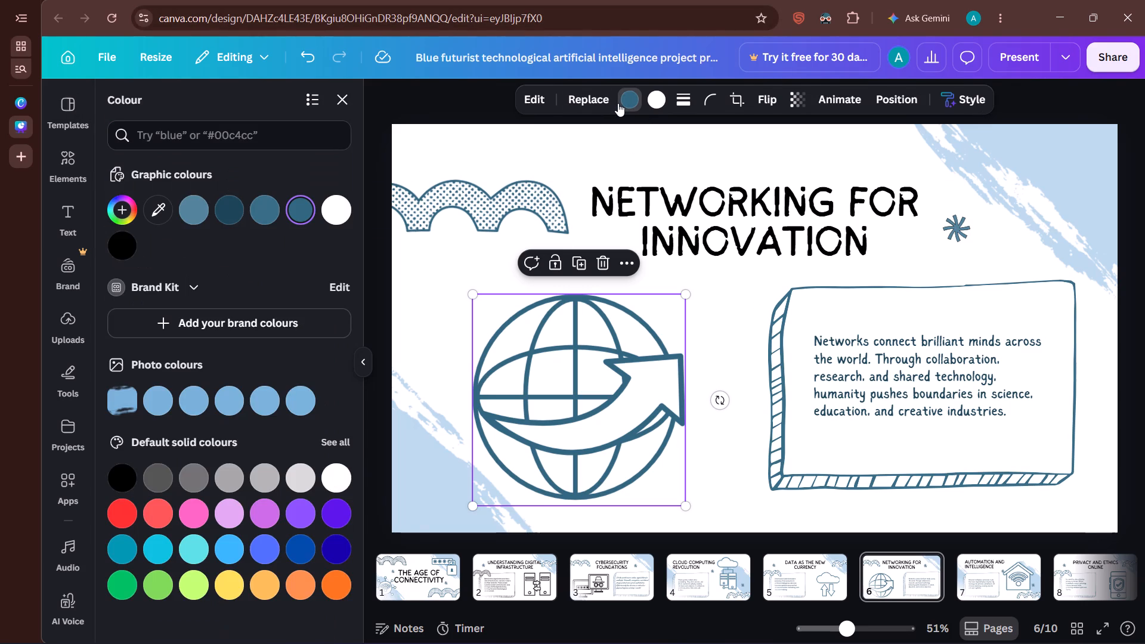
{"action": "left_click", "coordinate": [141, 251]}
{"action": "left_click", "coordinate": [125, 250]}
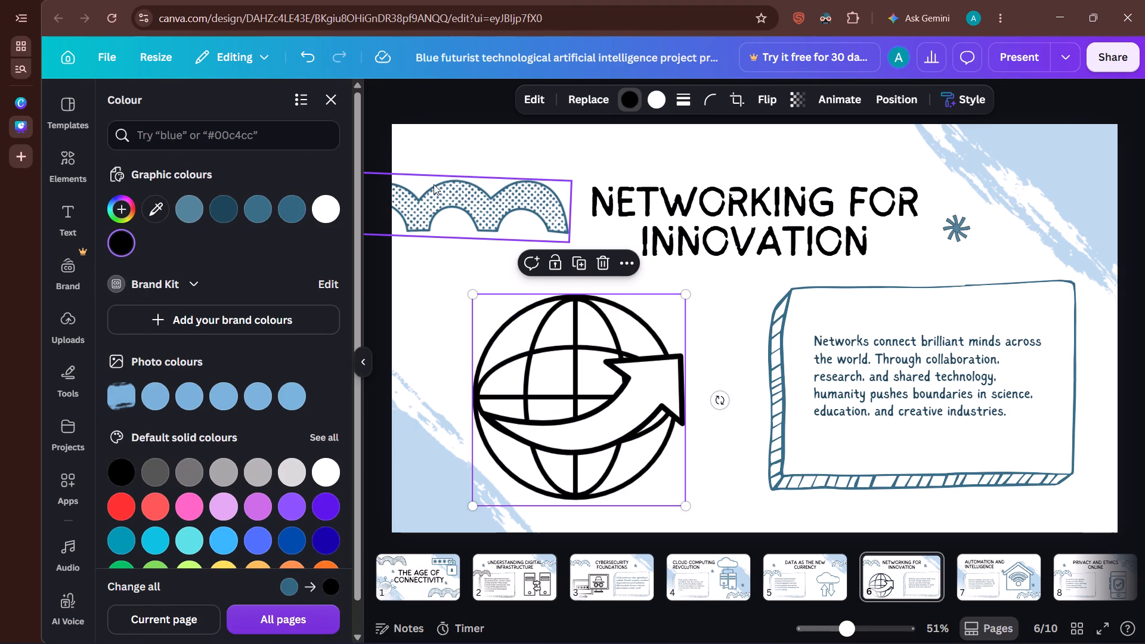
Change the outline colour of slide 6's dotted wave graphic to black.
{"action": "left_click", "coordinate": [436, 184]}
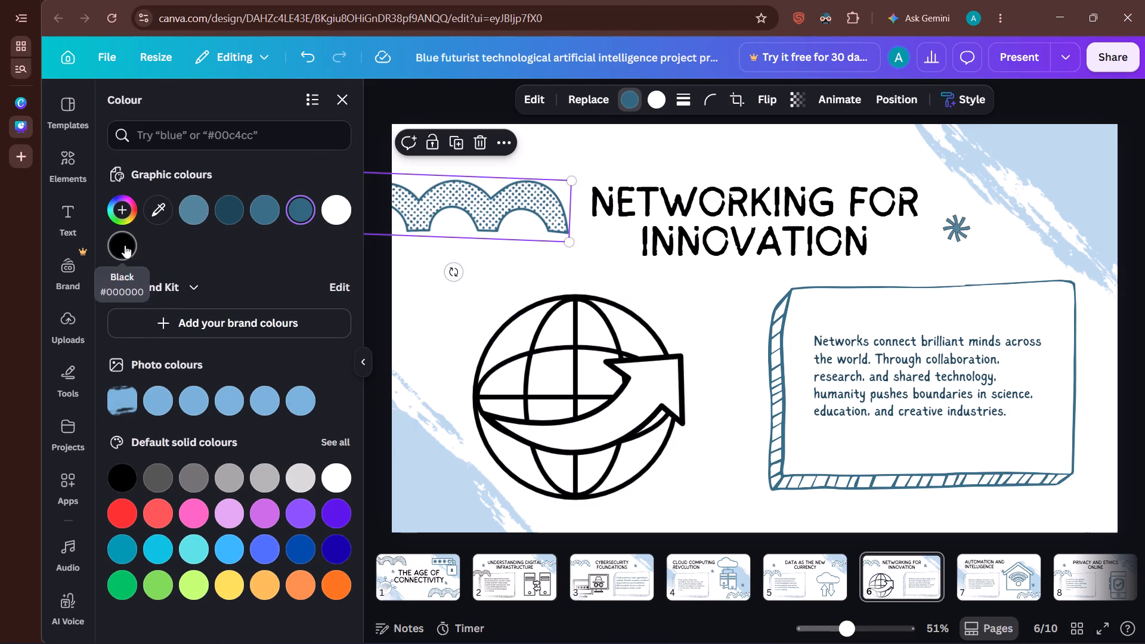
{"action": "left_click", "coordinate": [125, 245]}
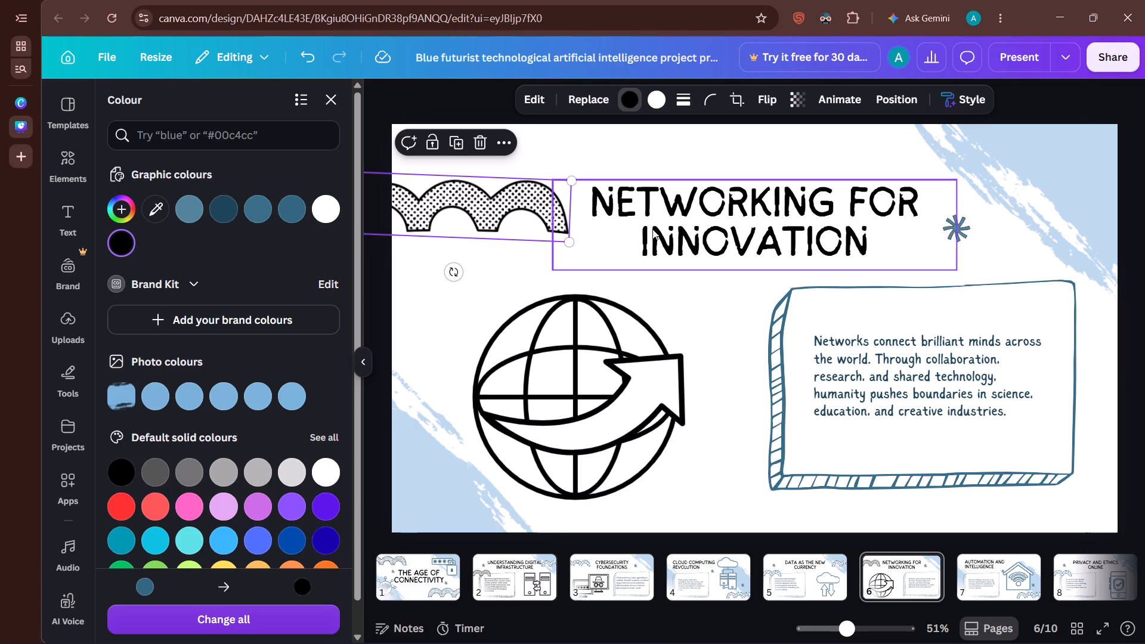
Recolour both light-blue brush strokes in slide 6's upper-right and lower-left corners to black.
{"action": "left_click", "coordinate": [962, 230]}
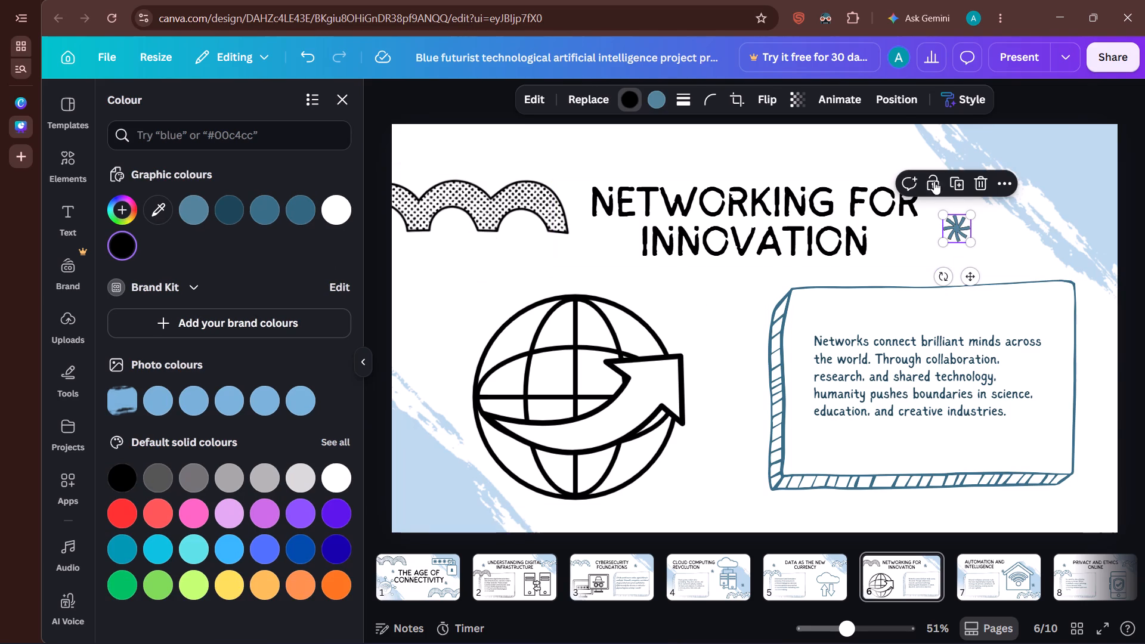
{"action": "left_click", "coordinate": [1032, 190]}
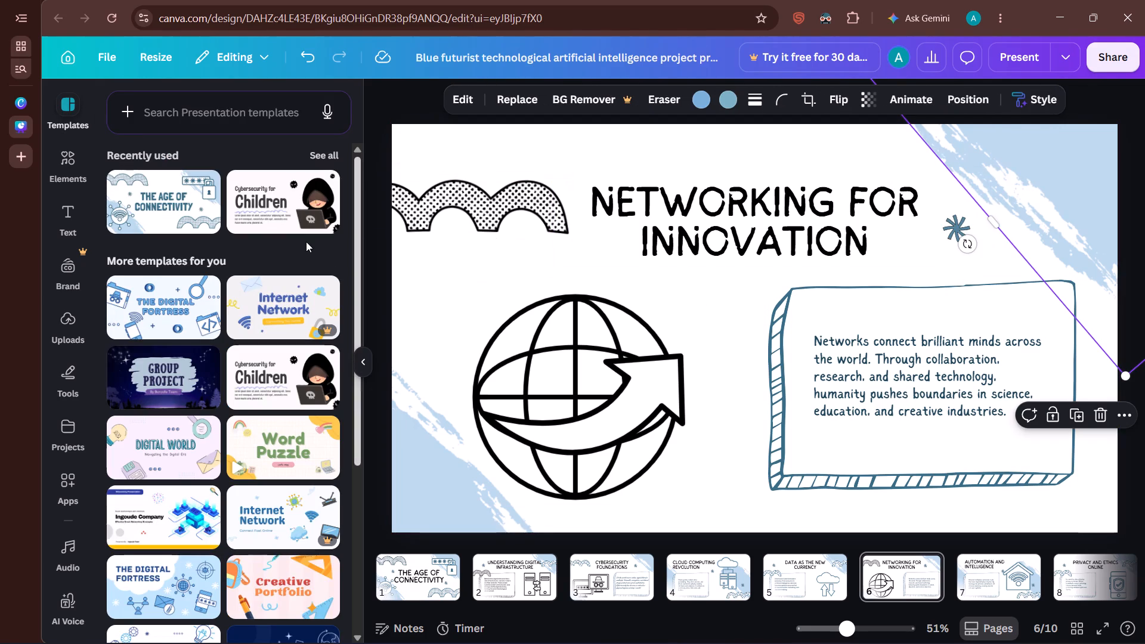
{"action": "left_click", "coordinate": [694, 103]}
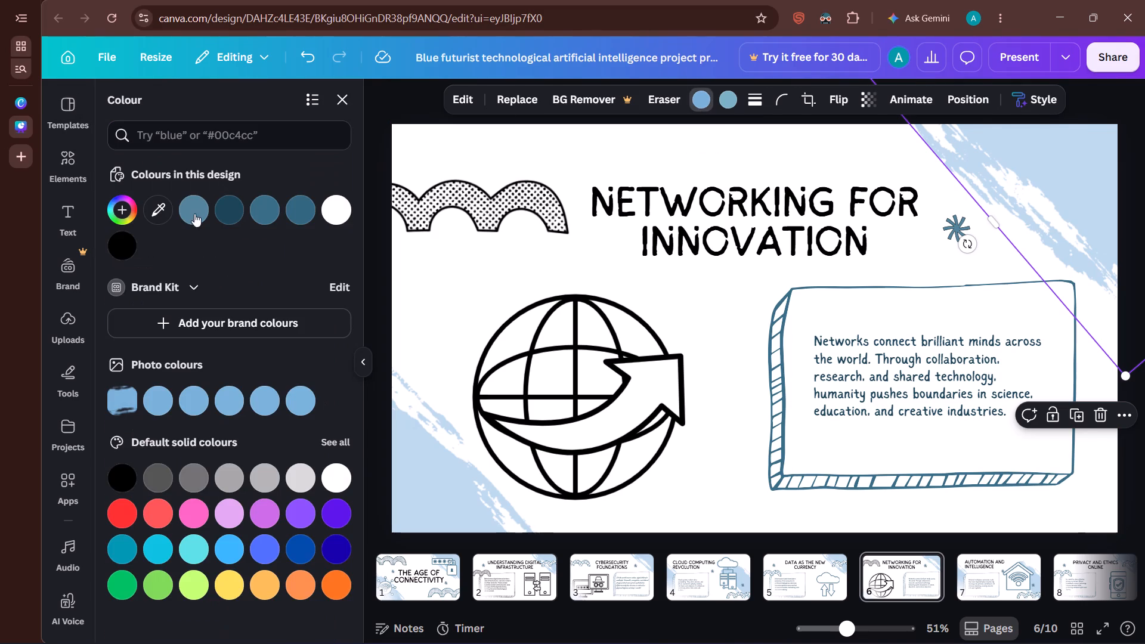
{"action": "left_click", "coordinate": [122, 240]}
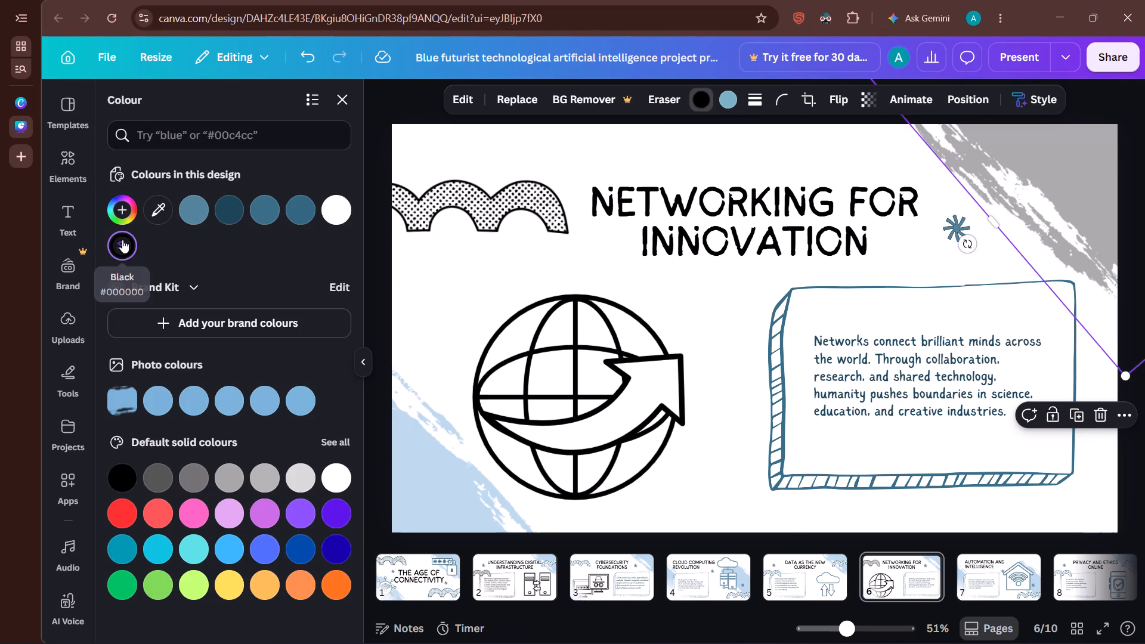
{"action": "left_click", "coordinate": [412, 429]}
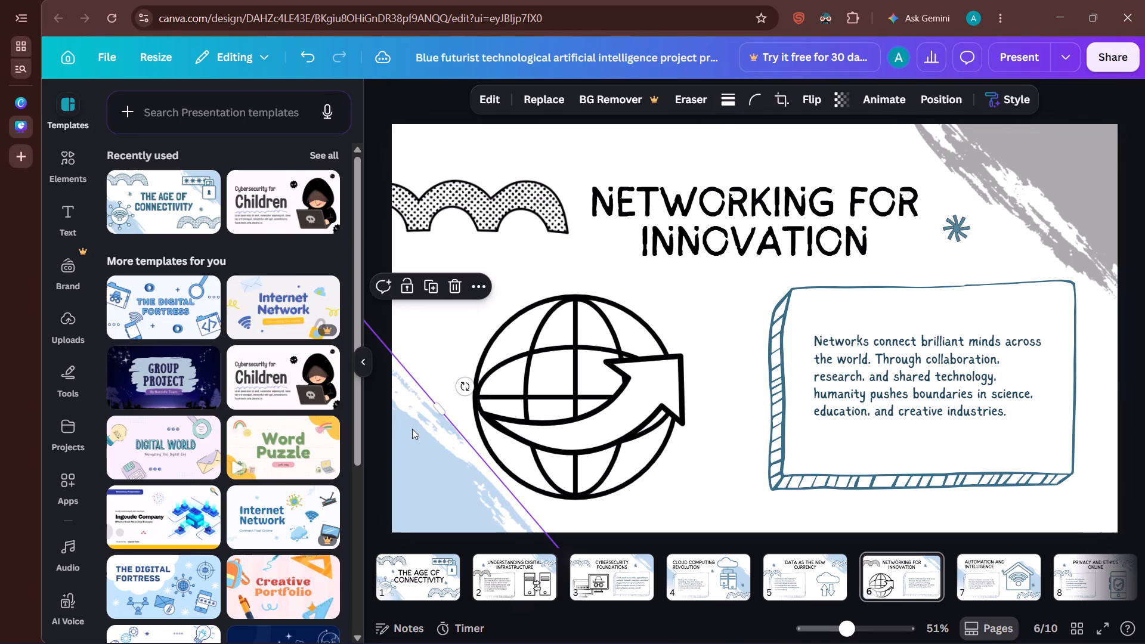
{"action": "left_click", "coordinate": [712, 102]}
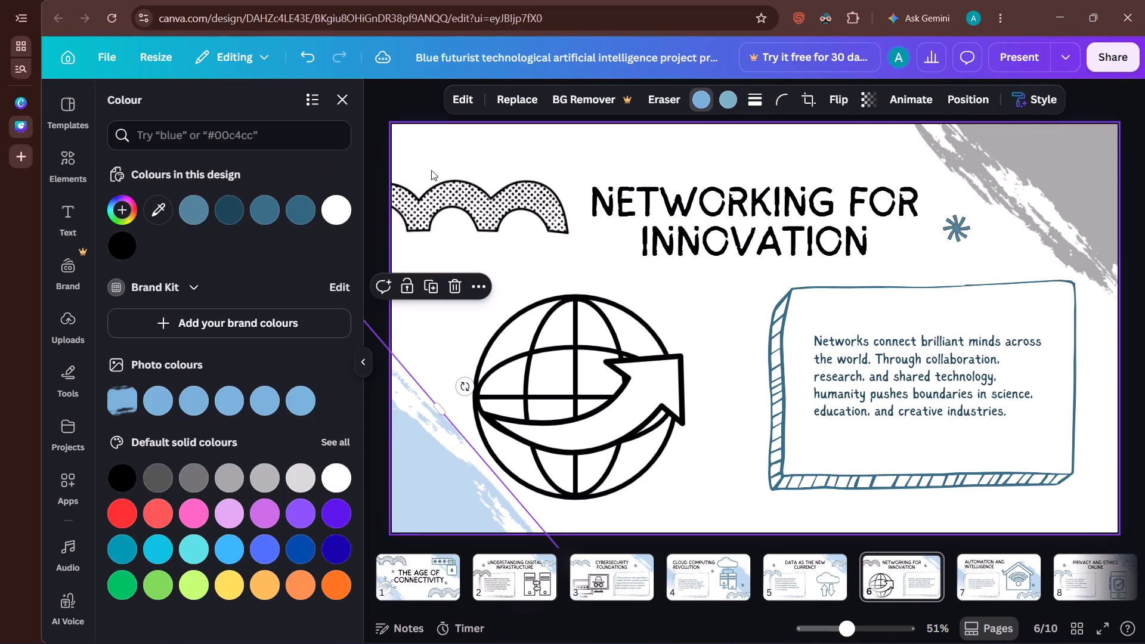
{"action": "left_click", "coordinate": [115, 244]}
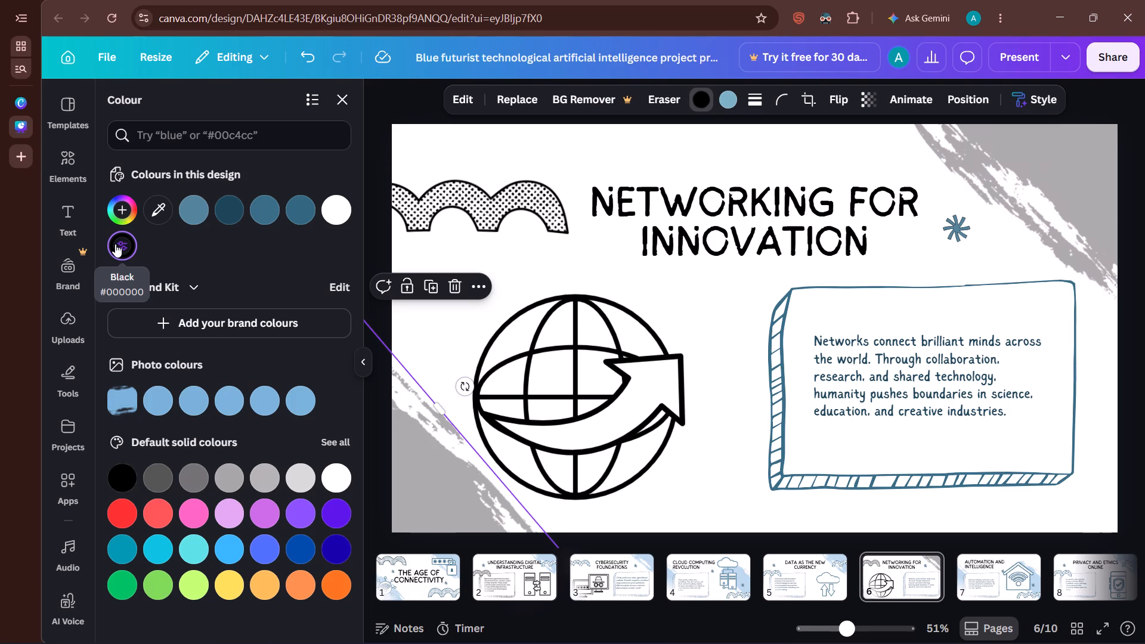
On slide 7, Automation and Intelligence, change the outline colour of the house-with-Wi-Fi graphic to black.
{"action": "key", "text": "Right"}
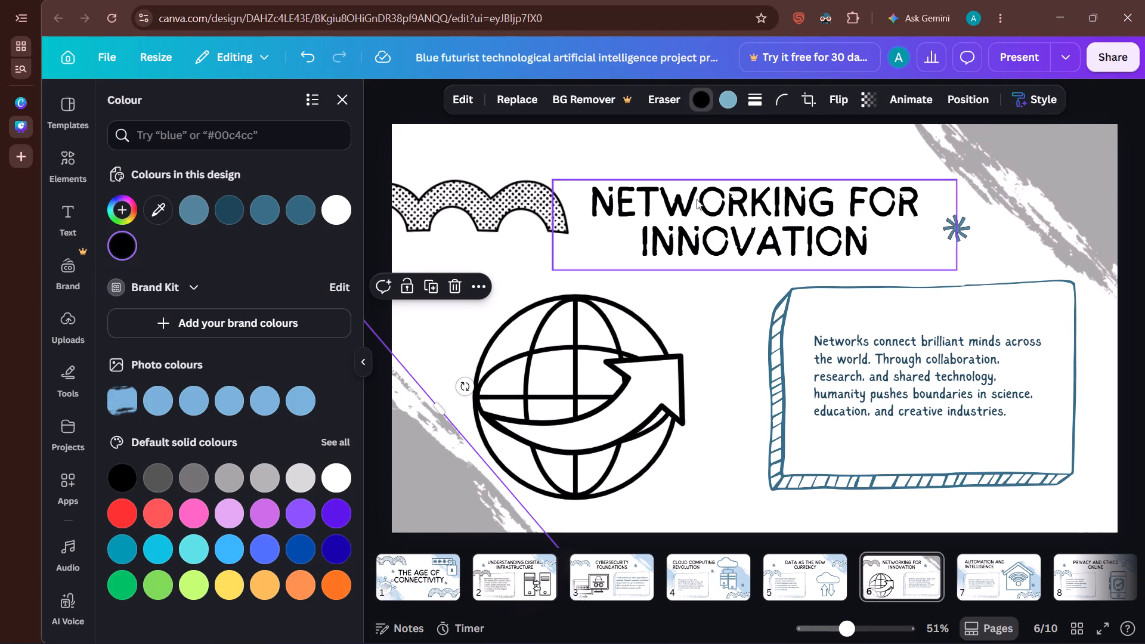
{"action": "left_click", "coordinate": [1135, 233]}
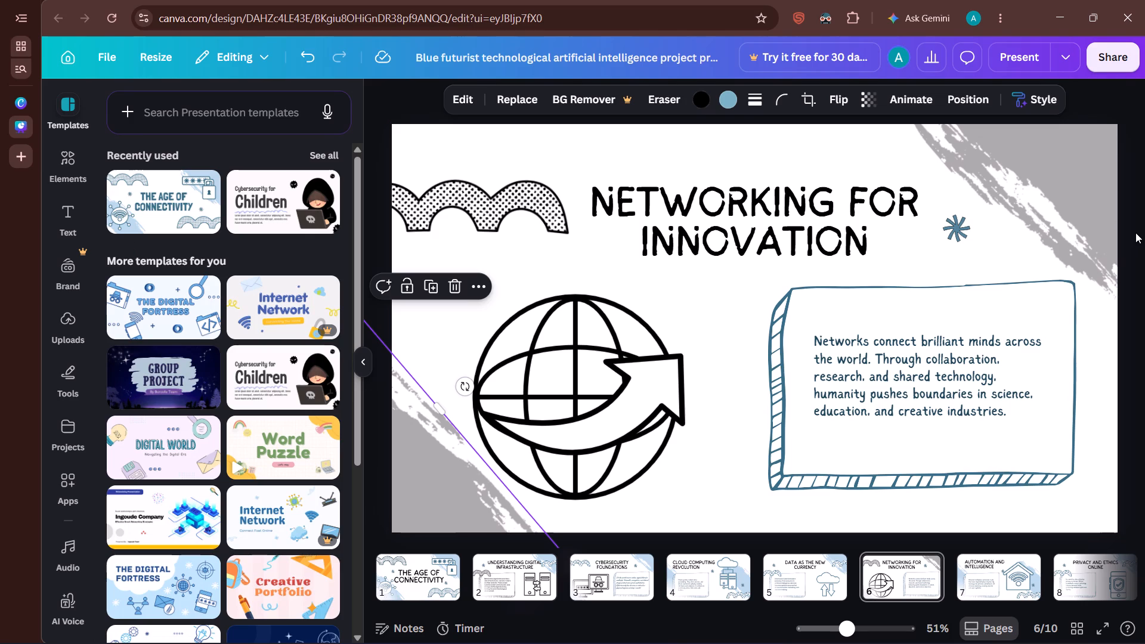
{"action": "key", "text": "Right"}
{"action": "key", "text": "Right"}
{"action": "left_click", "coordinate": [1110, 108]}
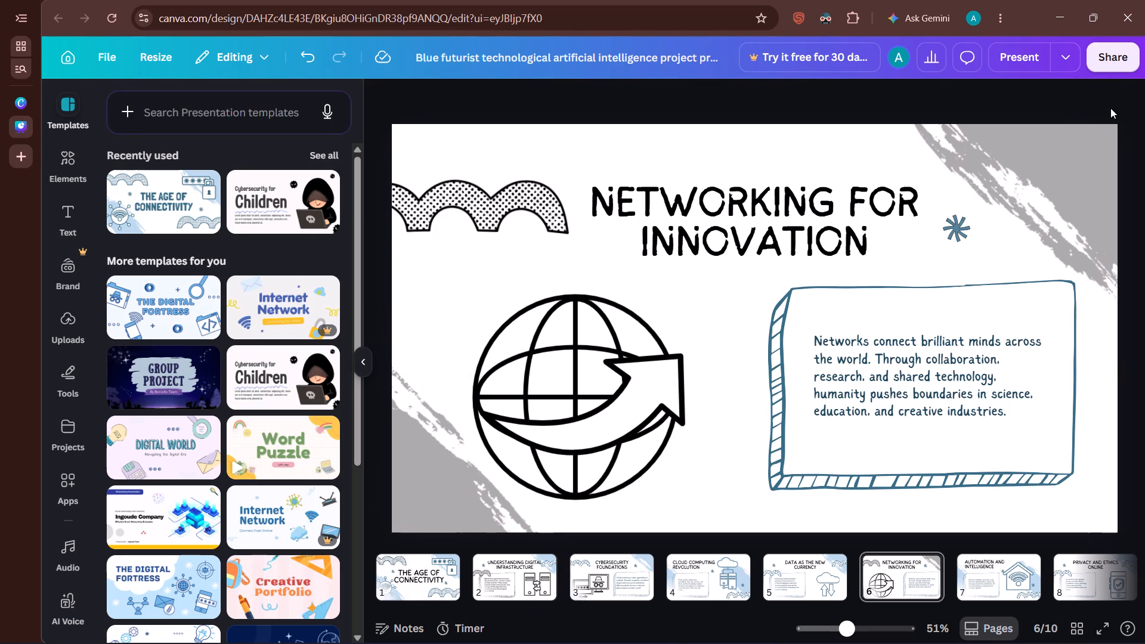
{"action": "key", "text": "Right"}
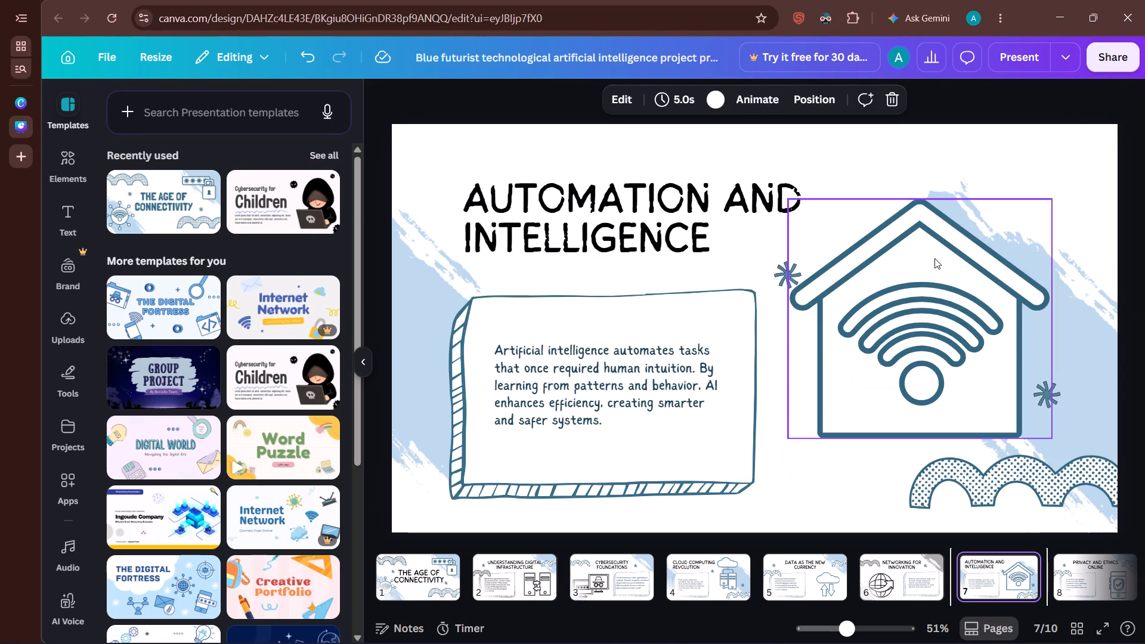
{"action": "left_click", "coordinate": [934, 258]}
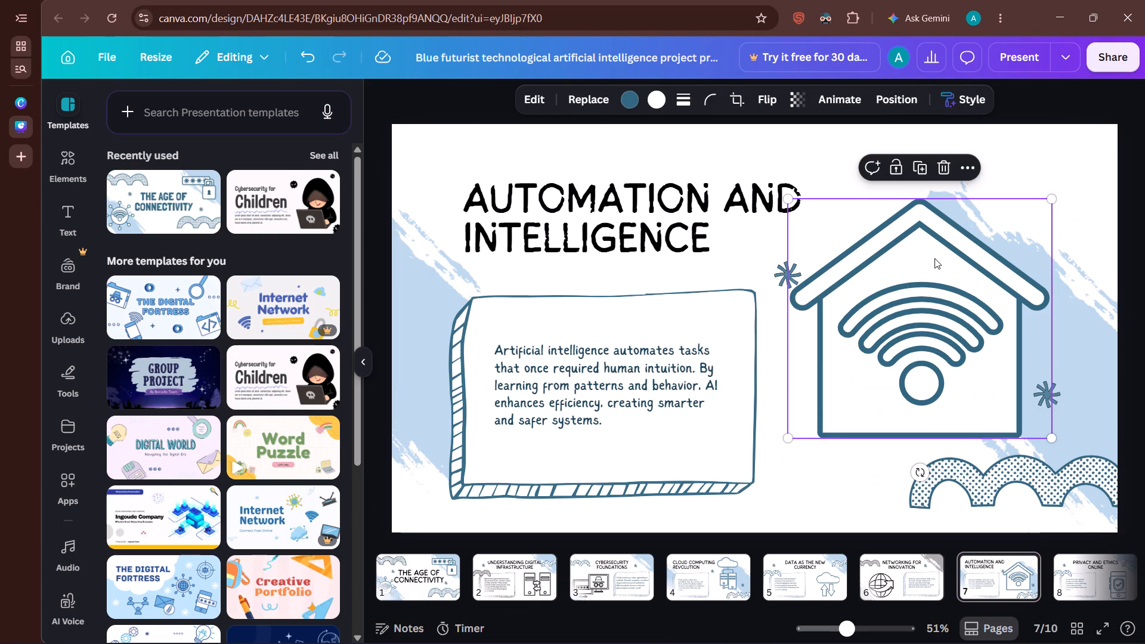
{"action": "left_click", "coordinate": [622, 95]}
{"action": "left_click", "coordinate": [128, 246]}
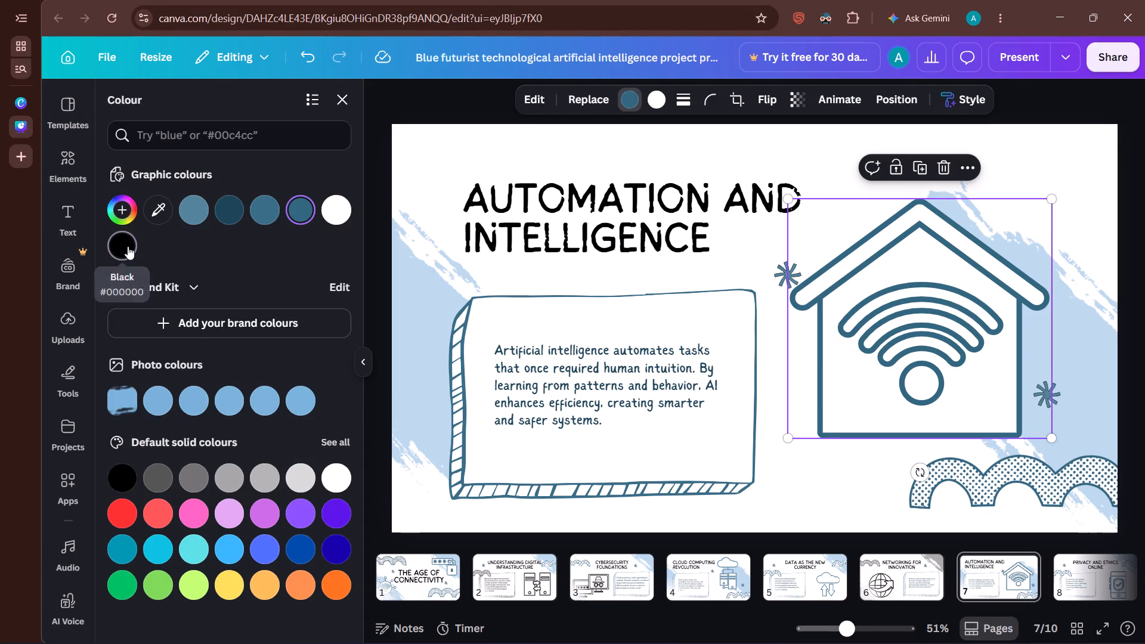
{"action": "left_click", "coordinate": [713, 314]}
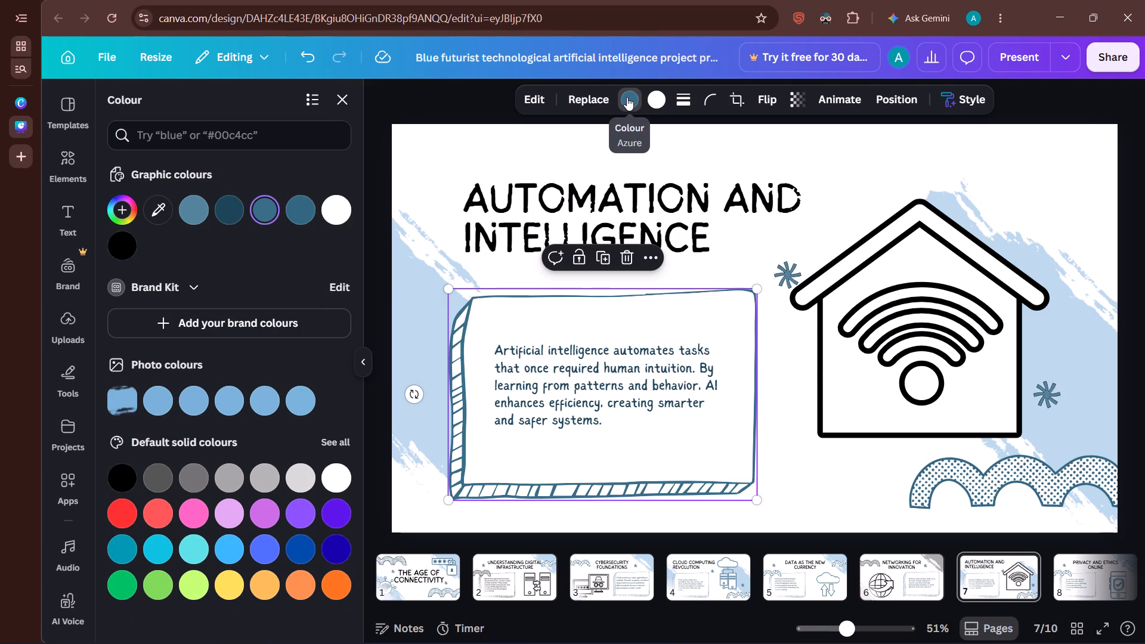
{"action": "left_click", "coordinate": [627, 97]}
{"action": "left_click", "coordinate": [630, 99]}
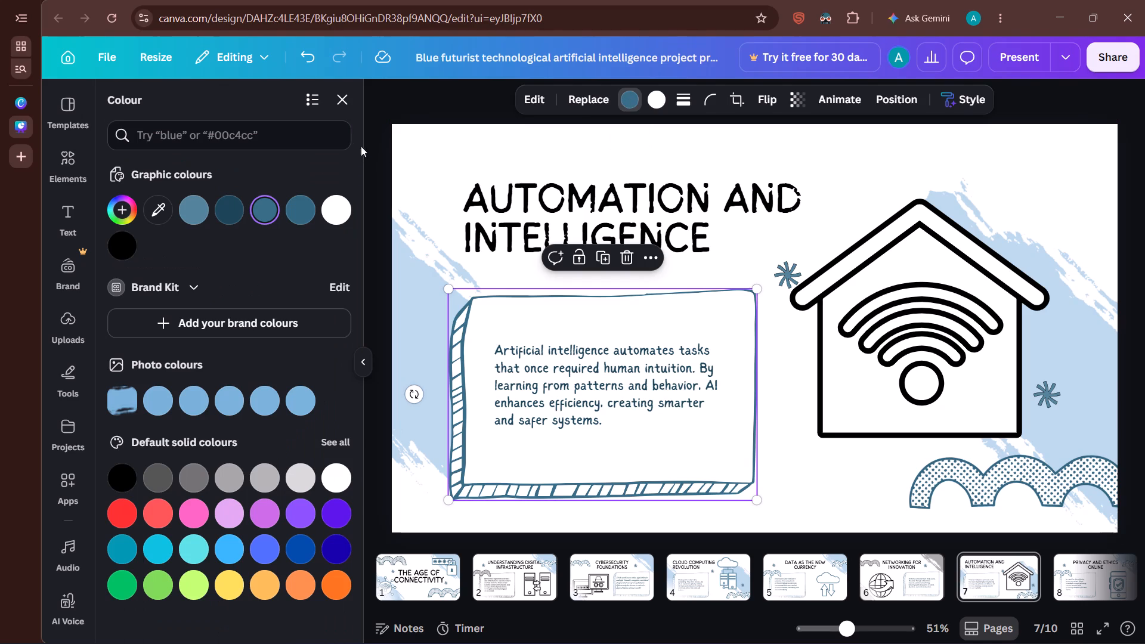
Recolour both light-blue brush strokes along slide 7's left and right edges to black.
{"action": "left_click", "coordinate": [426, 315]}
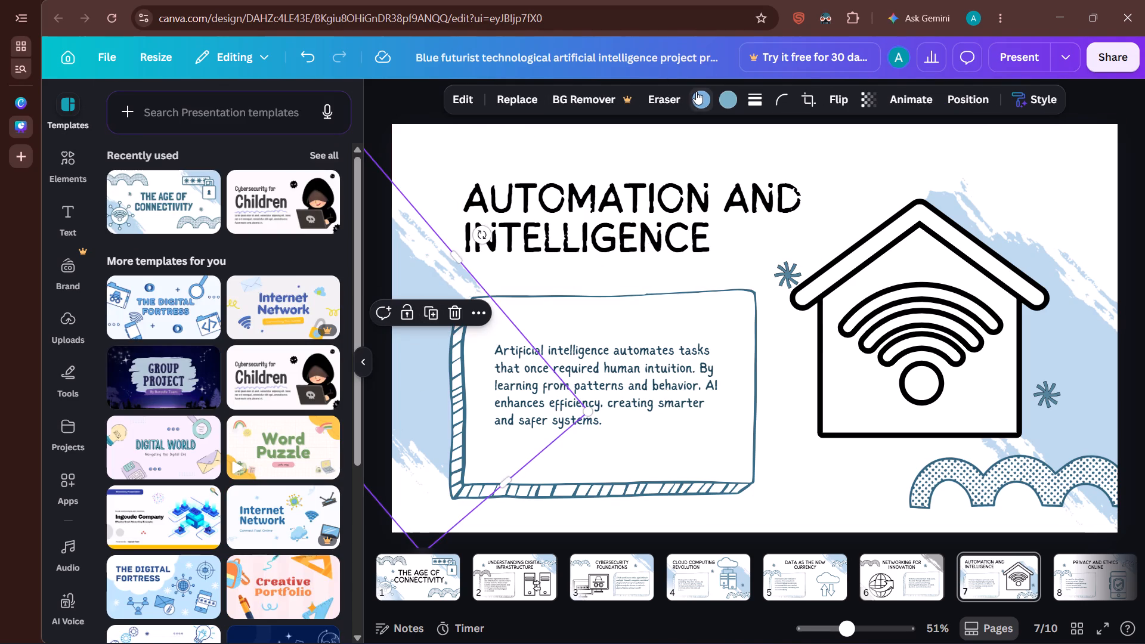
{"action": "left_click", "coordinate": [695, 96]}
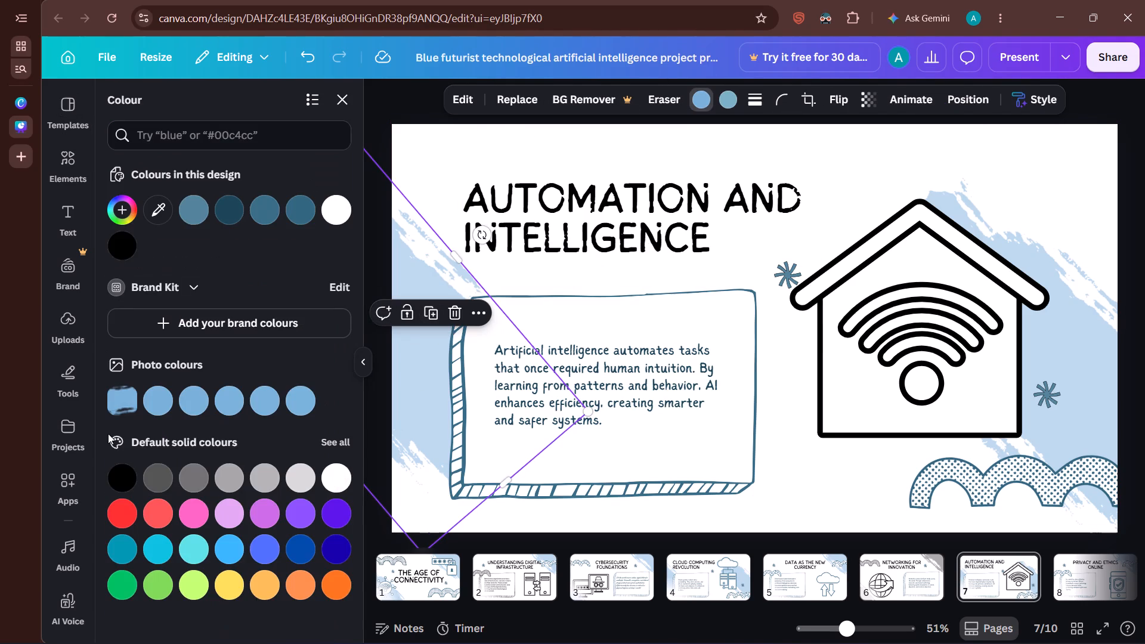
{"action": "left_click", "coordinate": [130, 245]}
{"action": "left_click", "coordinate": [1086, 376]}
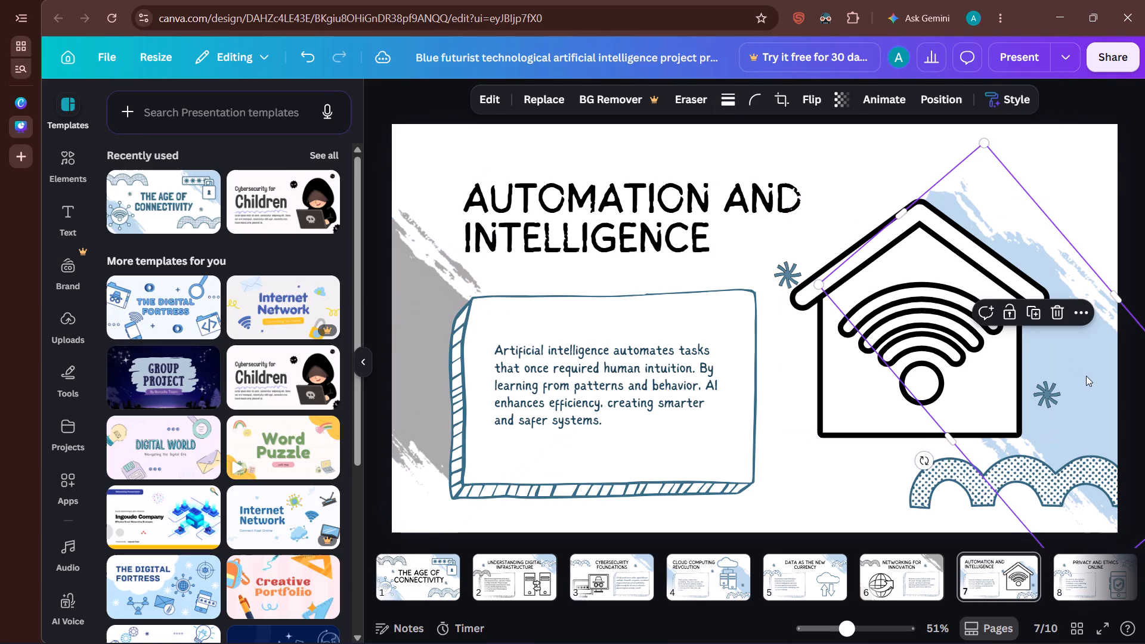
{"action": "left_click", "coordinate": [695, 100]}
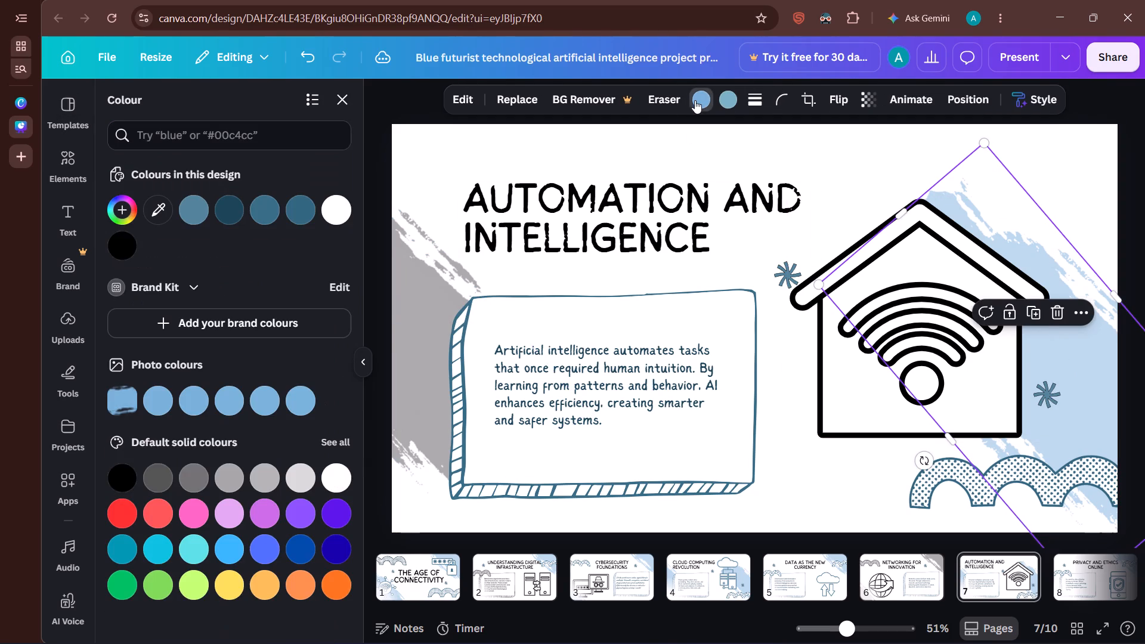
{"action": "left_click", "coordinate": [123, 258]}
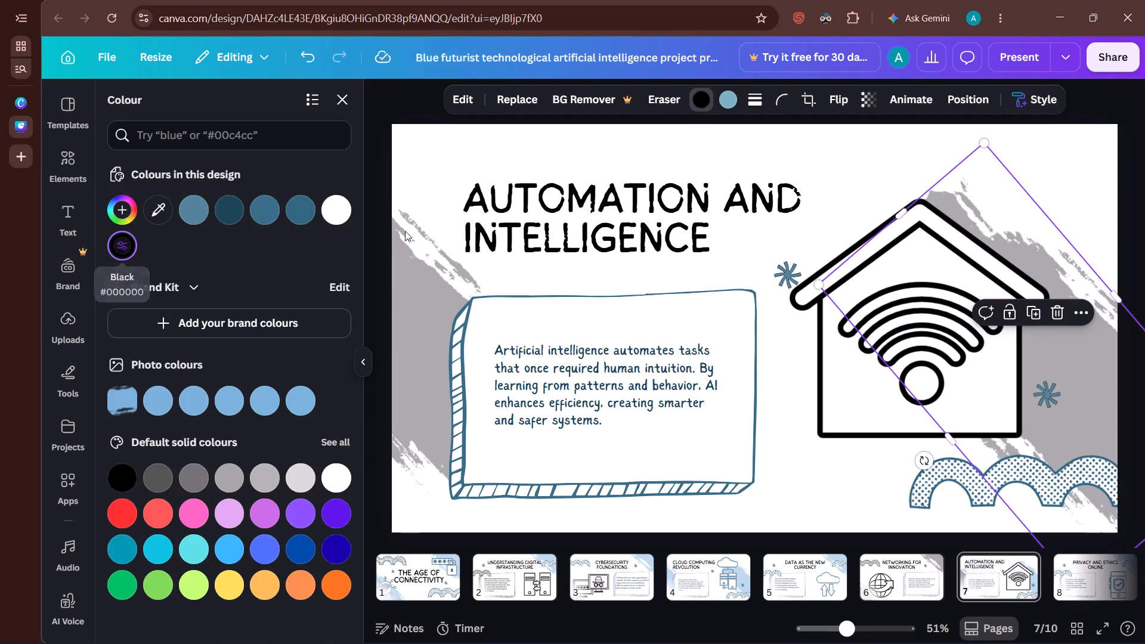
{"action": "left_click", "coordinate": [413, 100]}
{"action": "left_click", "coordinate": [413, 100]}
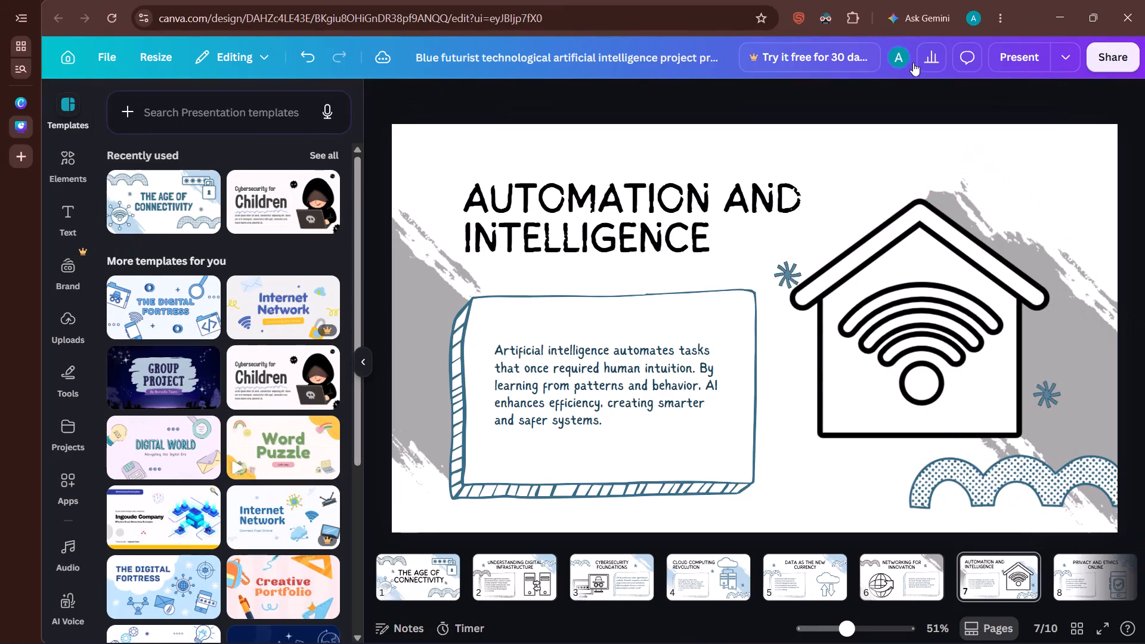
Review slides 1 to 10 back and forth, comparing their titles, graphics and background colours.
{"action": "key", "text": "Right"}
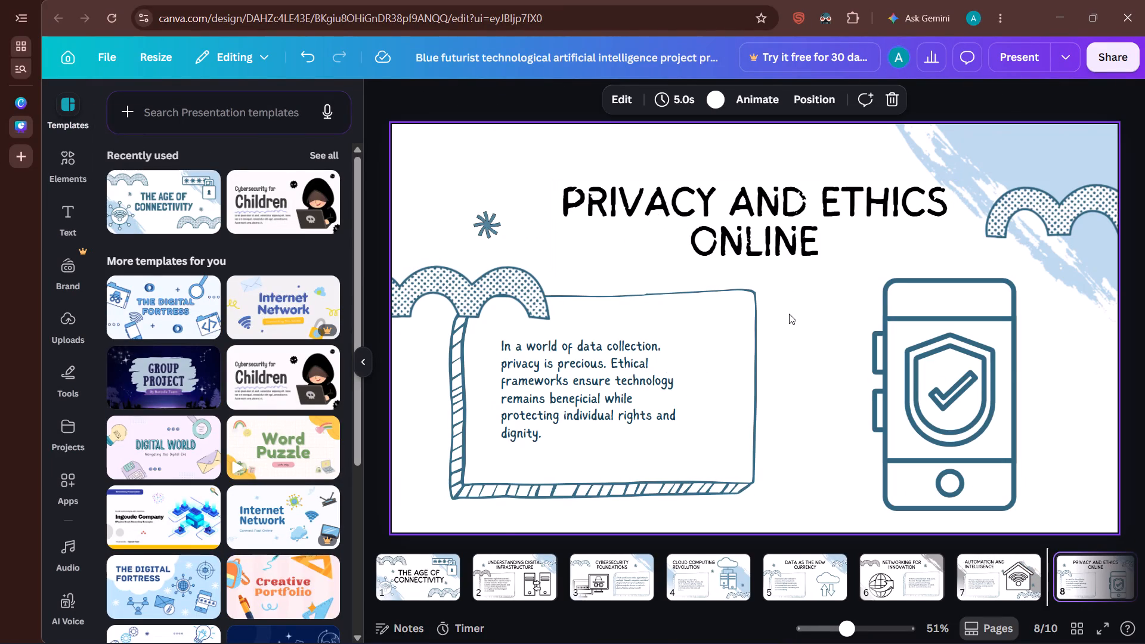
{"action": "key", "text": "Right"}
{"action": "key", "text": "Right"}
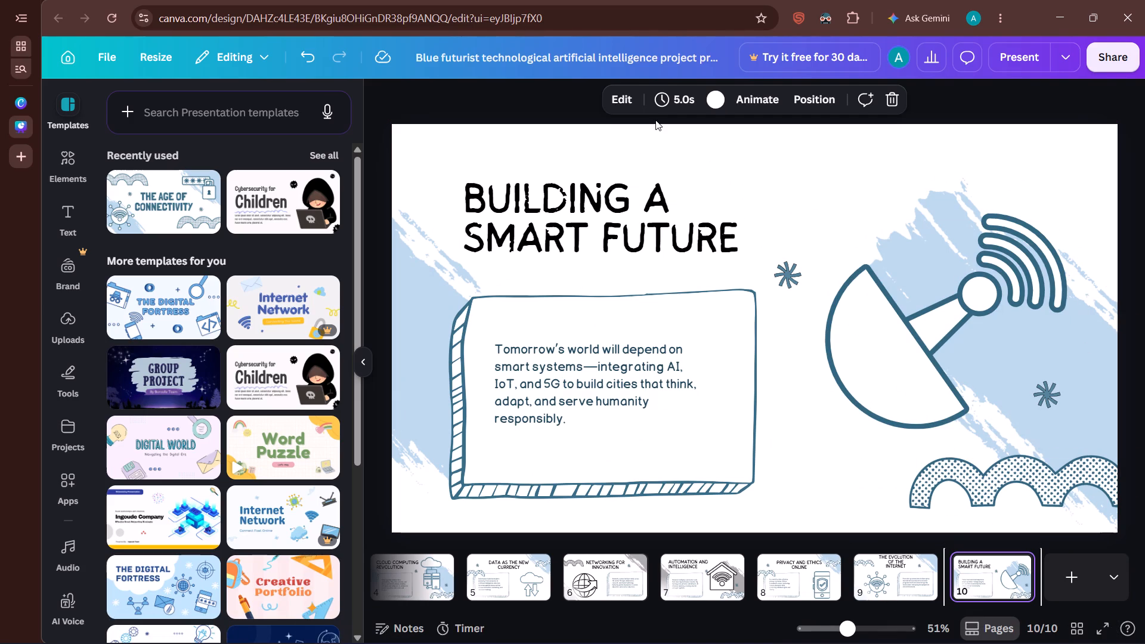
{"action": "key", "text": "Left"}
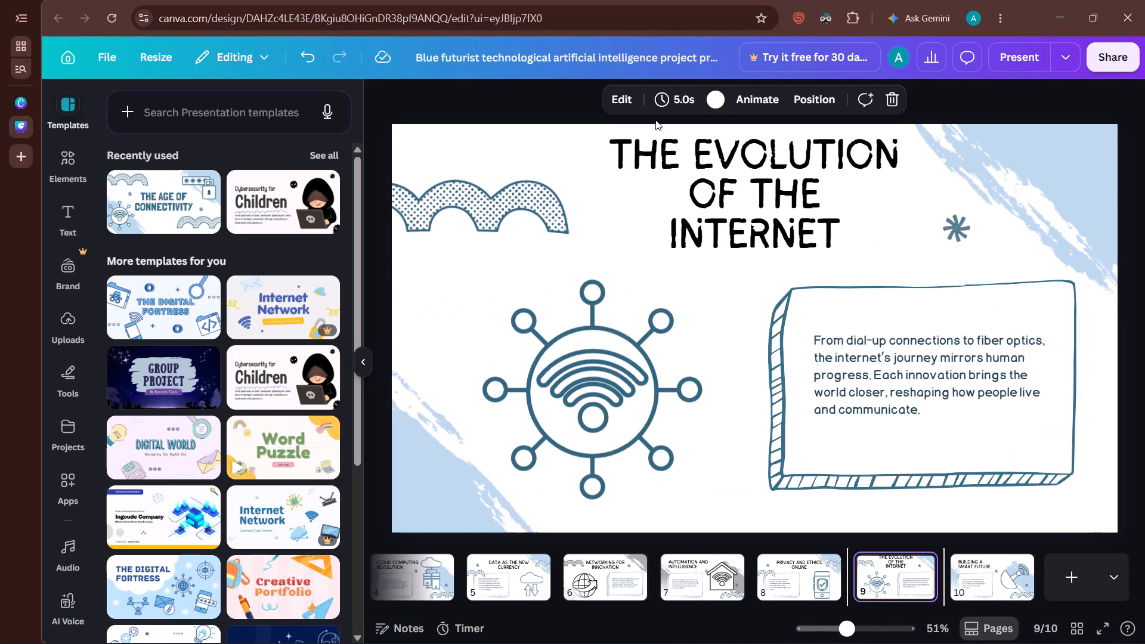
{"action": "key", "text": "Left"}
{"action": "key", "text": "Left"}
{"action": "key", "text": "Left"}
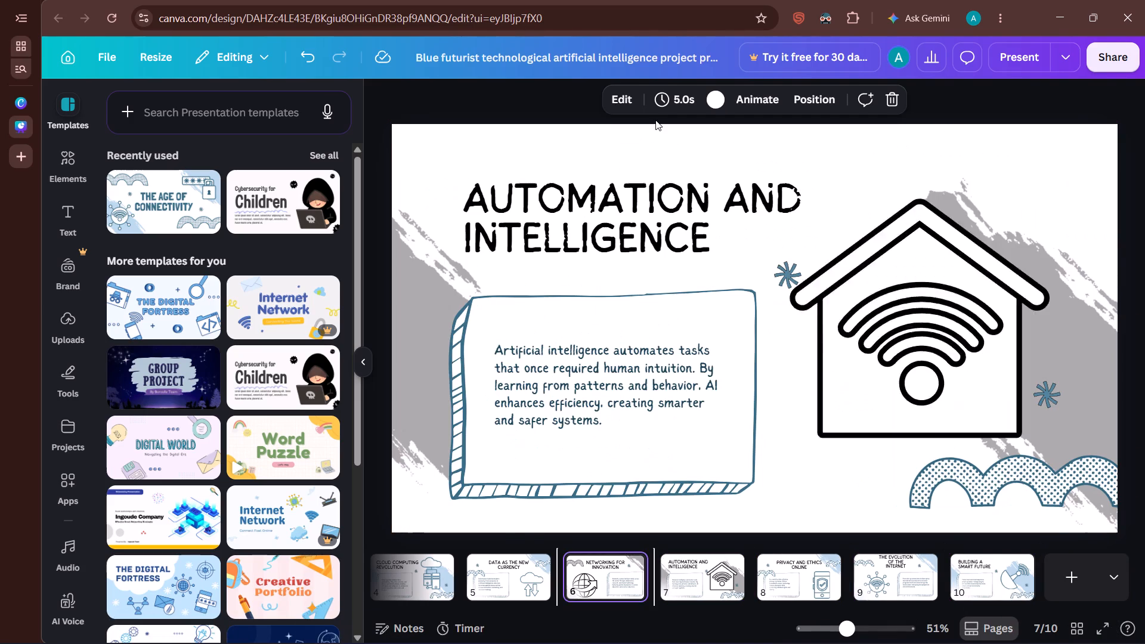
{"action": "key", "text": "Left"}
{"action": "key", "text": "Left"}
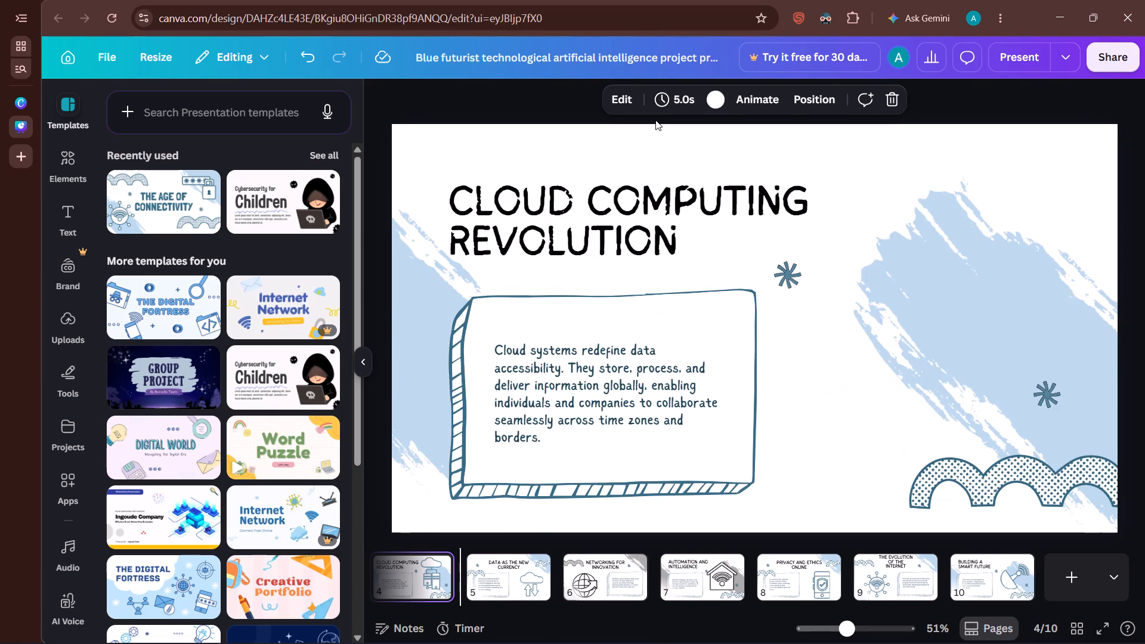
{"action": "key", "text": "Left"}
{"action": "key", "text": "Left"}
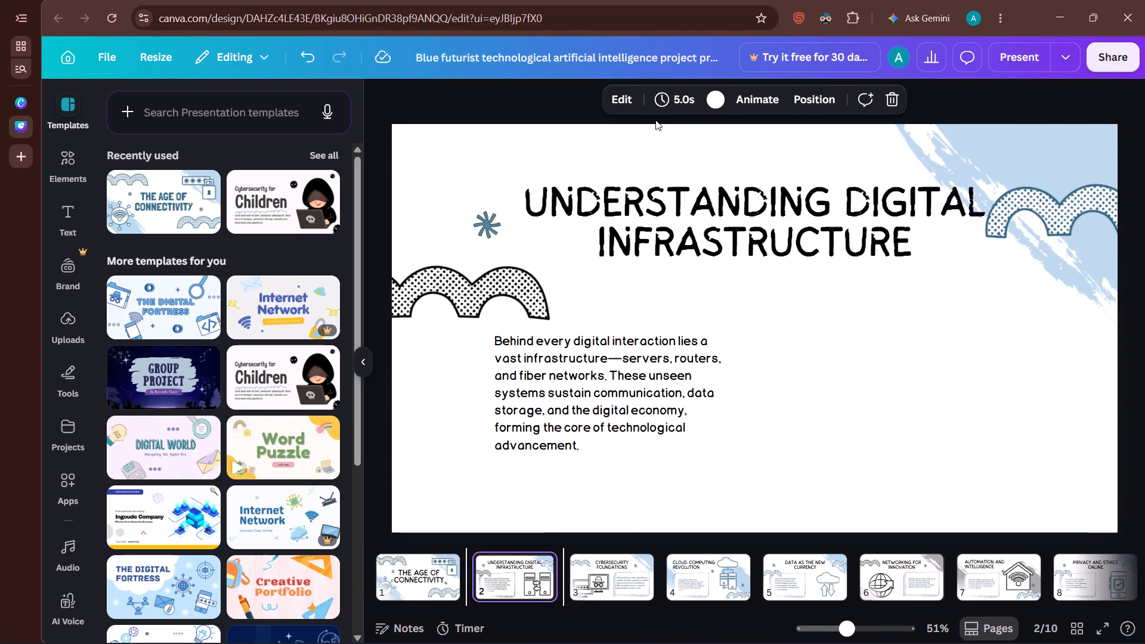
{"action": "key", "text": "Left"}
{"action": "key", "text": "Left"}
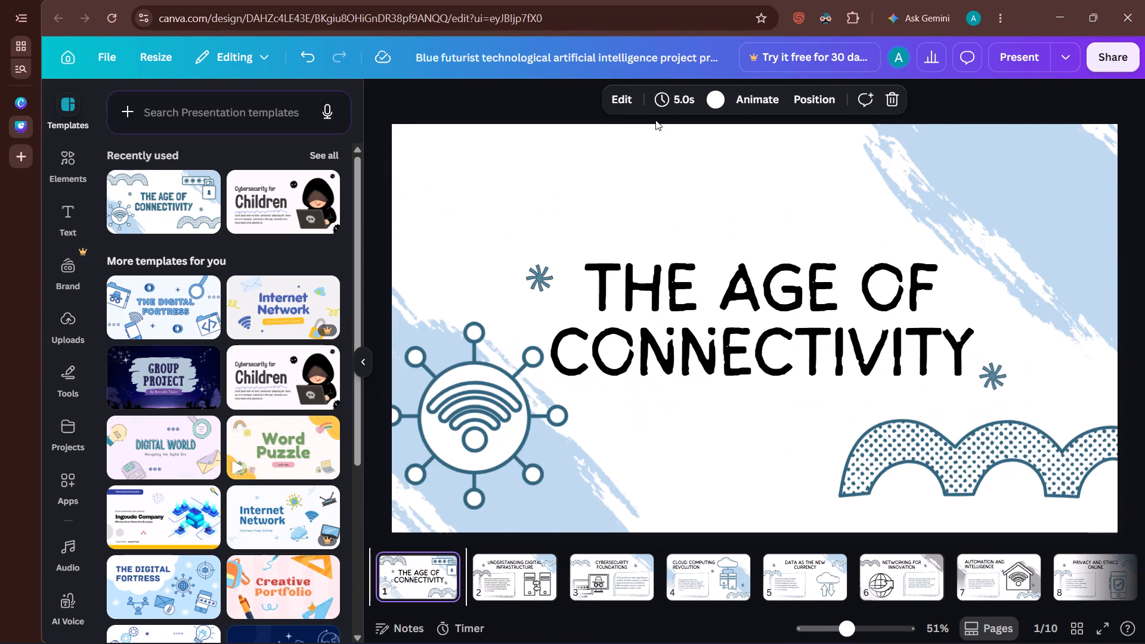
{"action": "key", "text": "Left"}
{"action": "key", "text": "Left"}
{"action": "key", "text": "Right"}
{"action": "key", "text": "Right"}
{"action": "key", "text": "Right"}
{"action": "key", "text": "Right"}
{"action": "key", "text": "Right"}
{"action": "key", "text": "Right"}
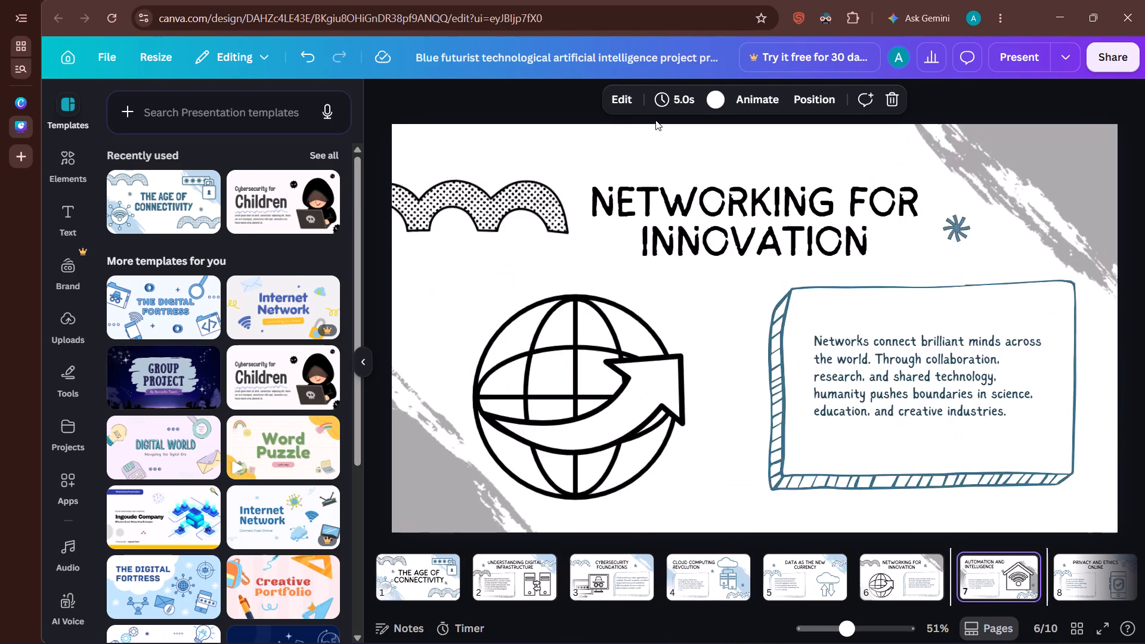
{"action": "key", "text": "Right"}
{"action": "key", "text": "Right"}
{"action": "key", "text": "Right"}
{"action": "key", "text": "Right"}
{"action": "key", "text": "Right"}
{"action": "key", "text": "Left"}
{"action": "key", "text": "Left"}
{"action": "key", "text": "Left"}
{"action": "key", "text": "Left"}
{"action": "key", "text": "Left"}
{"action": "key", "text": "Left"}
{"action": "key", "text": "Left"}
{"action": "key", "text": "Left"}
{"action": "key", "text": "Left"}
{"action": "key", "text": "Left"}
{"action": "key", "text": "Left"}
{"action": "key", "text": "Left"}
{"action": "key", "text": "Left"}
{"action": "key", "text": "Left"}
{"action": "key", "text": "Left"}
{"action": "key", "text": "Left"}
{"action": "key", "text": "Left"}
{"action": "key", "text": "Left"}
{"action": "key", "text": "Left"}
{"action": "key", "text": "Left"}
{"action": "key", "text": "Left"}
{"action": "key", "text": "Left"}
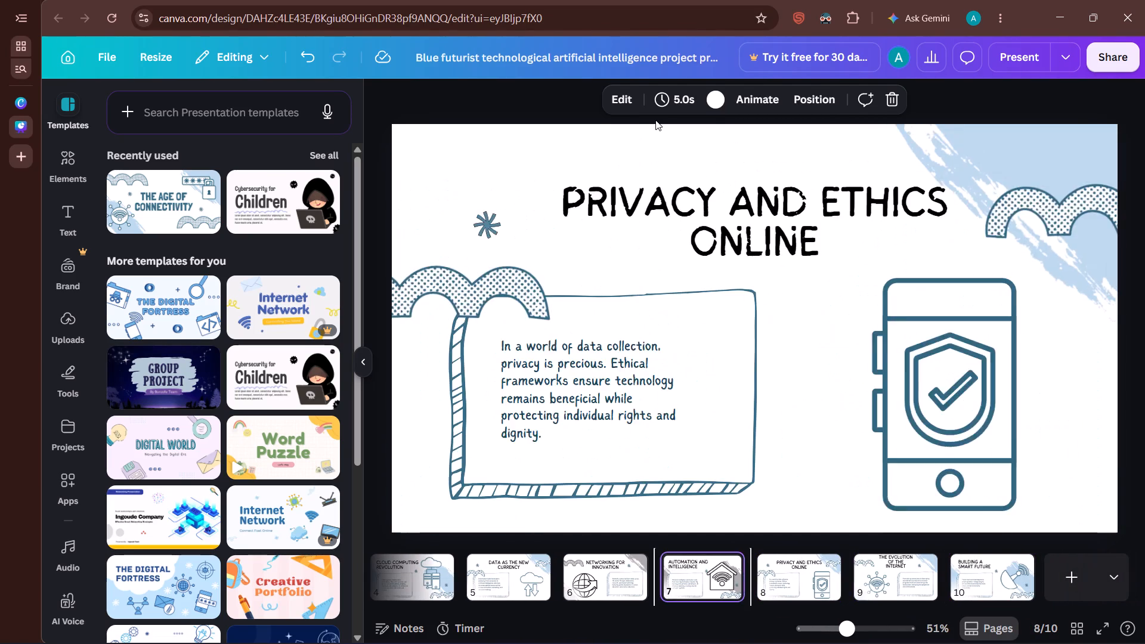
{"action": "key", "text": "Right"}
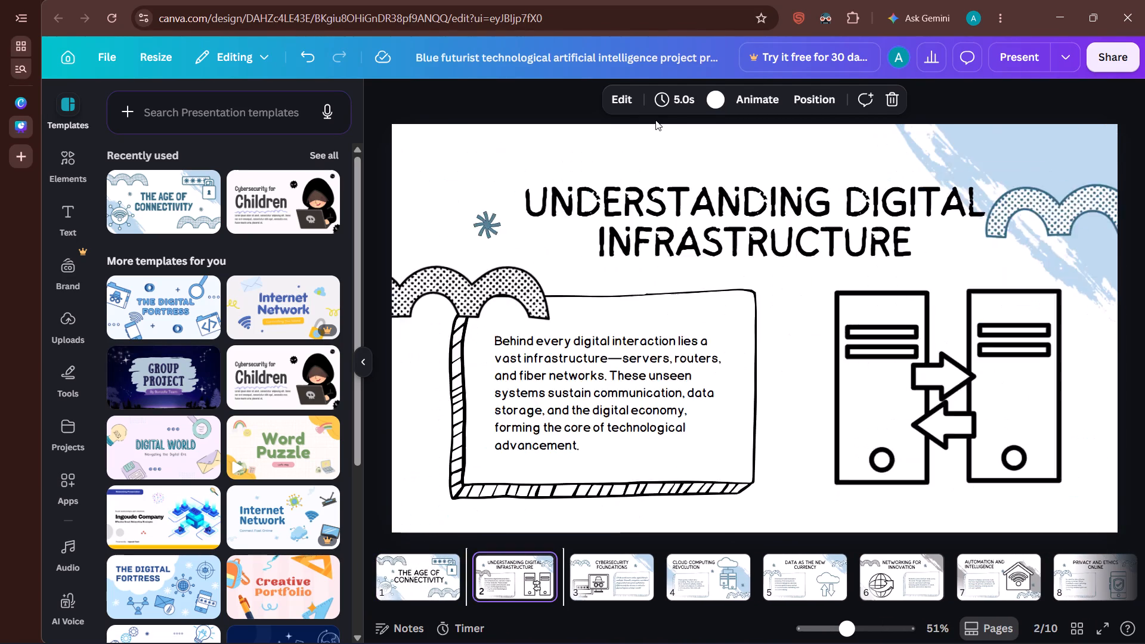
{"action": "key", "text": "Right"}
{"action": "key", "text": "Right"}
{"action": "key", "text": "Right"}
{"action": "key", "text": "Right"}
{"action": "key", "text": "Right"}
{"action": "key", "text": "Right"}
{"action": "key", "text": "Right"}
{"action": "key", "text": "Right"}
{"action": "key", "text": "Right"}
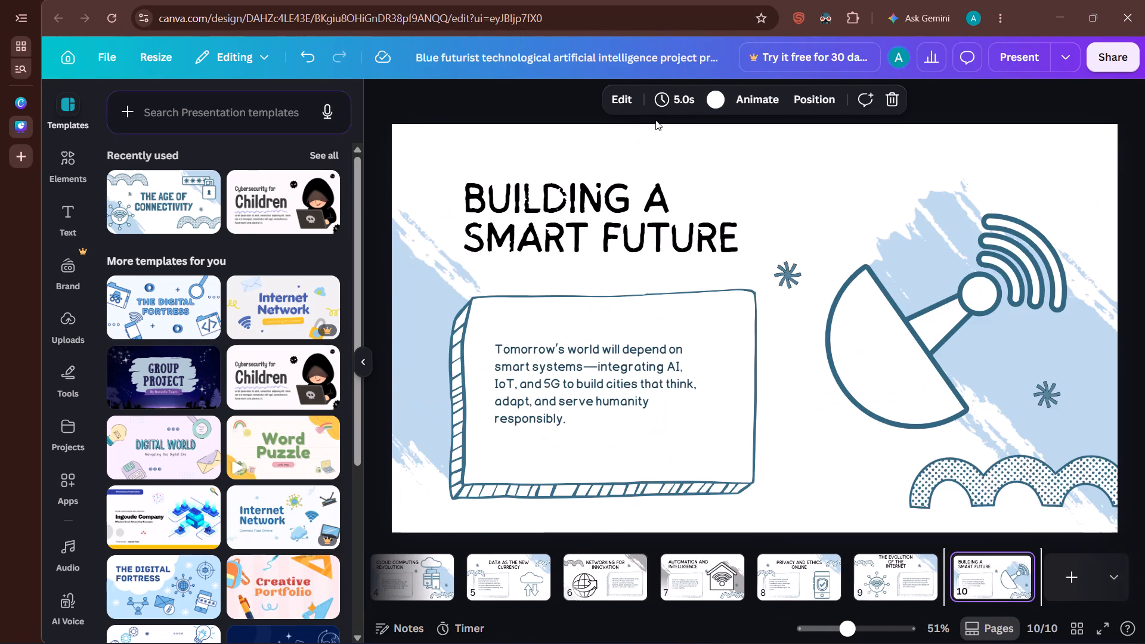
{"action": "key", "text": "Right"}
{"action": "key", "text": "Right"}
{"action": "key", "text": "Left"}
{"action": "key", "text": "Left"}
{"action": "key", "text": "Left"}
{"action": "key", "text": "Left"}
{"action": "key", "text": "Left"}
{"action": "key", "text": "Left"}
{"action": "key", "text": "Left"}
{"action": "key", "text": "Left"}
{"action": "key", "text": "Left"}
{"action": "key", "text": "Left"}
{"action": "key", "text": "Left"}
{"action": "key", "text": "Left"}
{"action": "key", "text": "Left"}
{"action": "key", "text": "Left"}
{"action": "key", "text": "Left"}
{"action": "key", "text": "Left"}
{"action": "key", "text": "Left"}
{"action": "key", "text": "Left"}
{"action": "key", "text": "Left"}
{"action": "key", "text": "Left"}
{"action": "key", "text": "Left"}
{"action": "key", "text": "Left"}
{"action": "key", "text": "Left"}
{"action": "key", "text": "Left"}
{"action": "key", "text": "Left"}
{"action": "key", "text": "Left"}
{"action": "key", "text": "Left"}
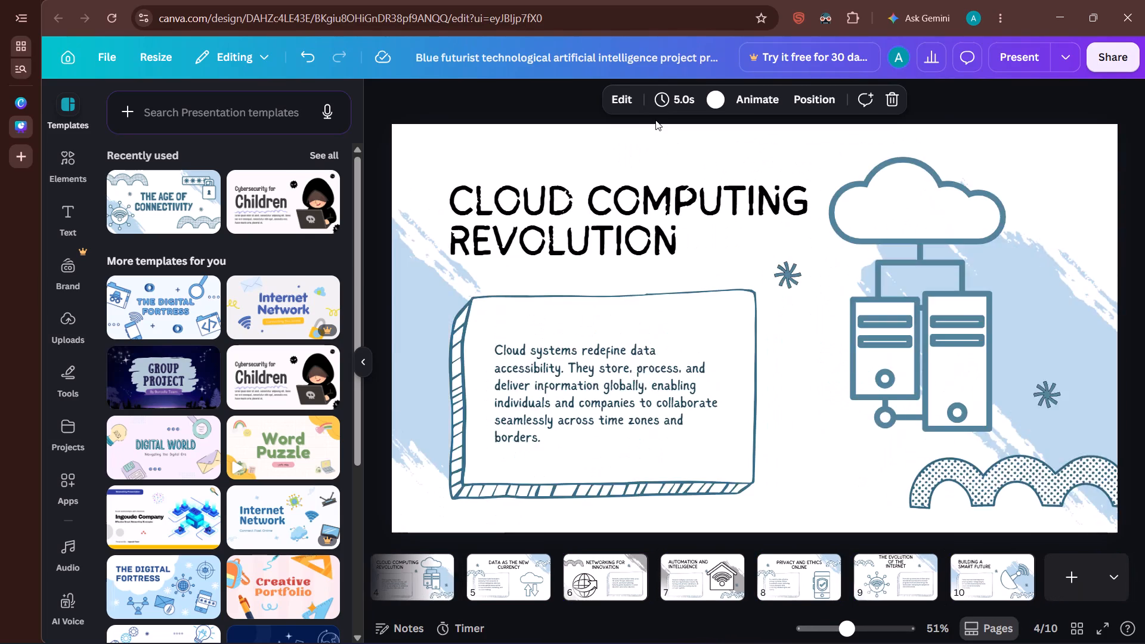
{"action": "key", "text": "Right"}
{"action": "key", "text": "Right"}
{"action": "key", "text": "Right"}
{"action": "key", "text": "Right"}
{"action": "key", "text": "Right"}
{"action": "key", "text": "Right"}
{"action": "key", "text": "Right"}
{"action": "key", "text": "Right"}
{"action": "key", "text": "Right"}
{"action": "key", "text": "Right"}
{"action": "key", "text": "Right"}
{"action": "key", "text": "Right"}
{"action": "key", "text": "Right"}
{"action": "key", "text": "Right"}
{"action": "key", "text": "Right"}
{"action": "key", "text": "Right"}
{"action": "key", "text": "Right"}
{"action": "key", "text": "Right"}
{"action": "key", "text": "Right"}
{"action": "key", "text": "Right"}
{"action": "key", "text": "Right"}
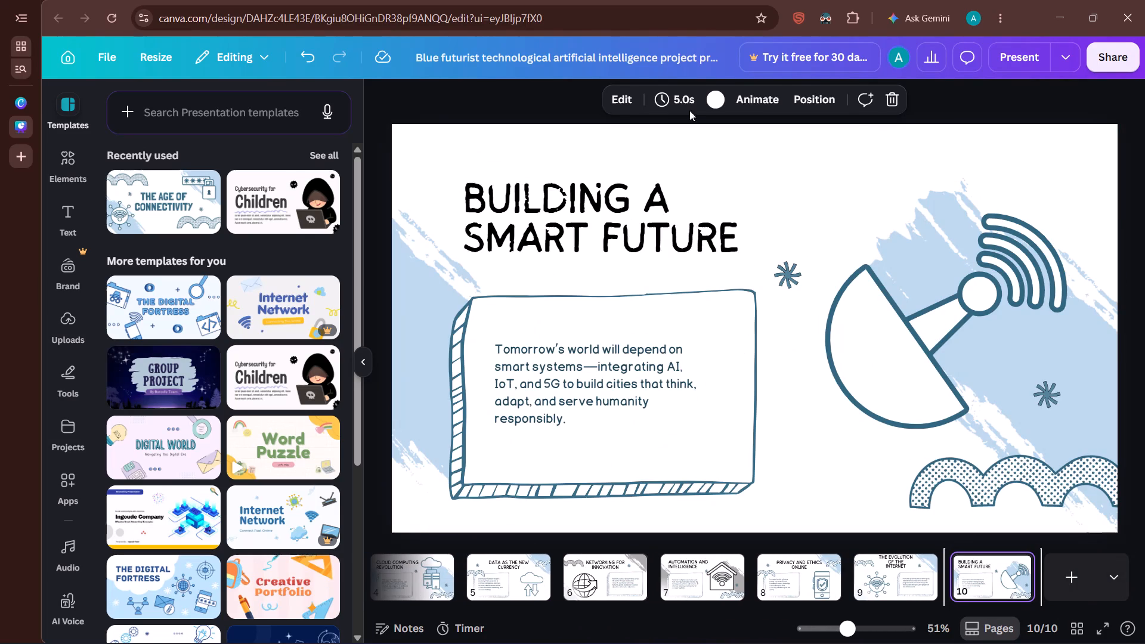
Add a page 11 after slide 10 and apply the Game Mechanics layout from the Green and Yellow Playful Word Puzzle template.
{"action": "left_click", "coordinate": [1058, 572]}
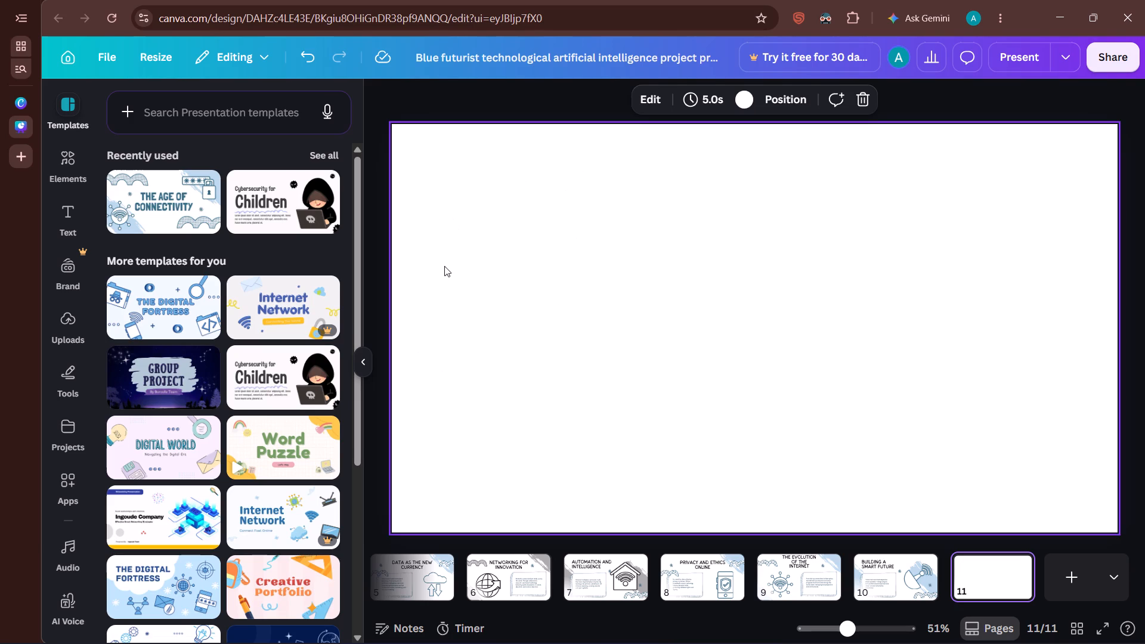
{"action": "left_click", "coordinate": [297, 445]}
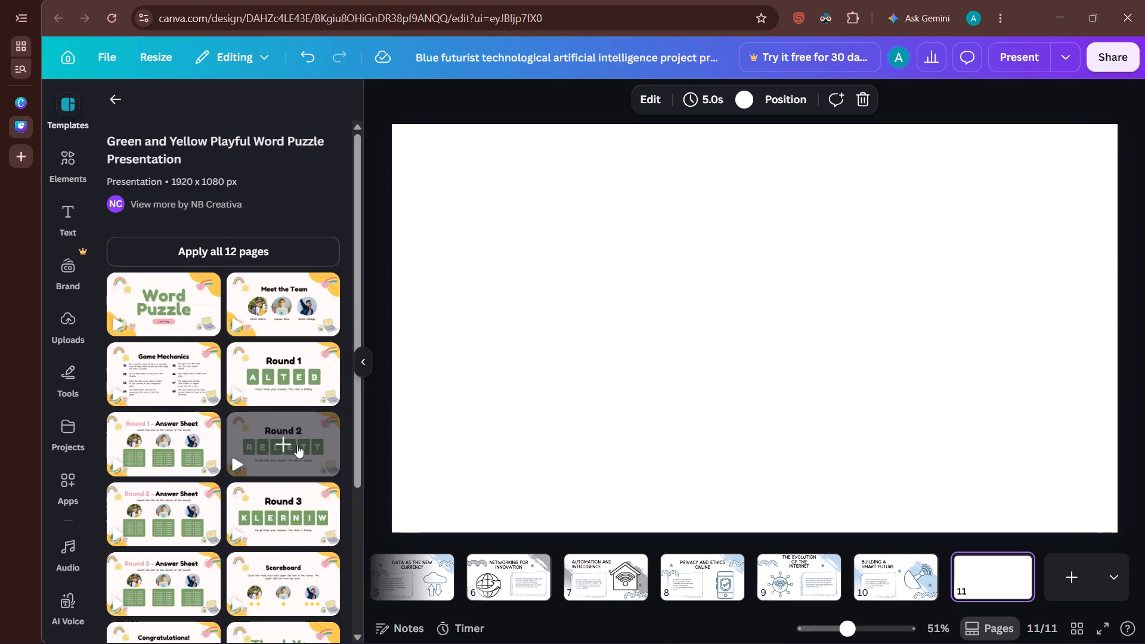
{"action": "left_click", "coordinate": [170, 374]}
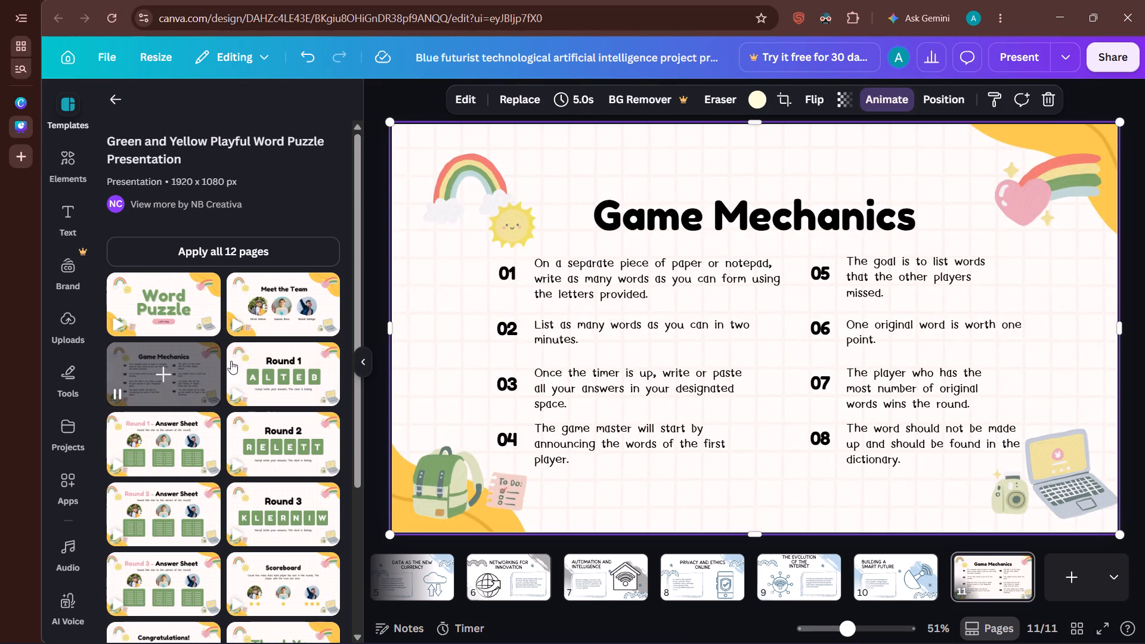
{"action": "left_click", "coordinate": [410, 292]}
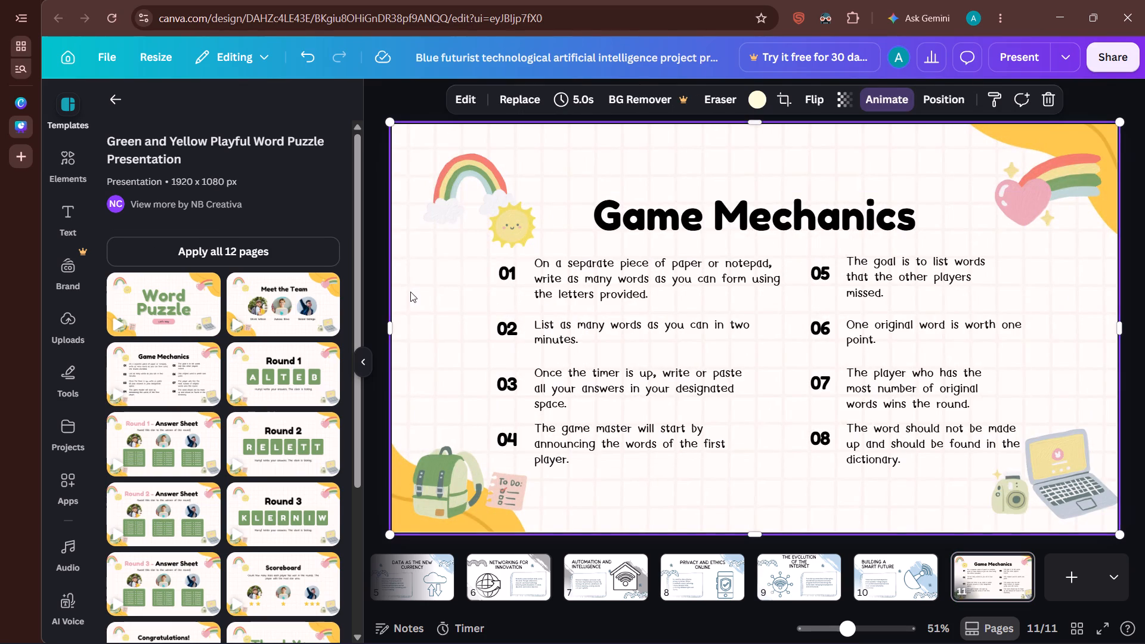
{"action": "left_click", "coordinate": [837, 98]}
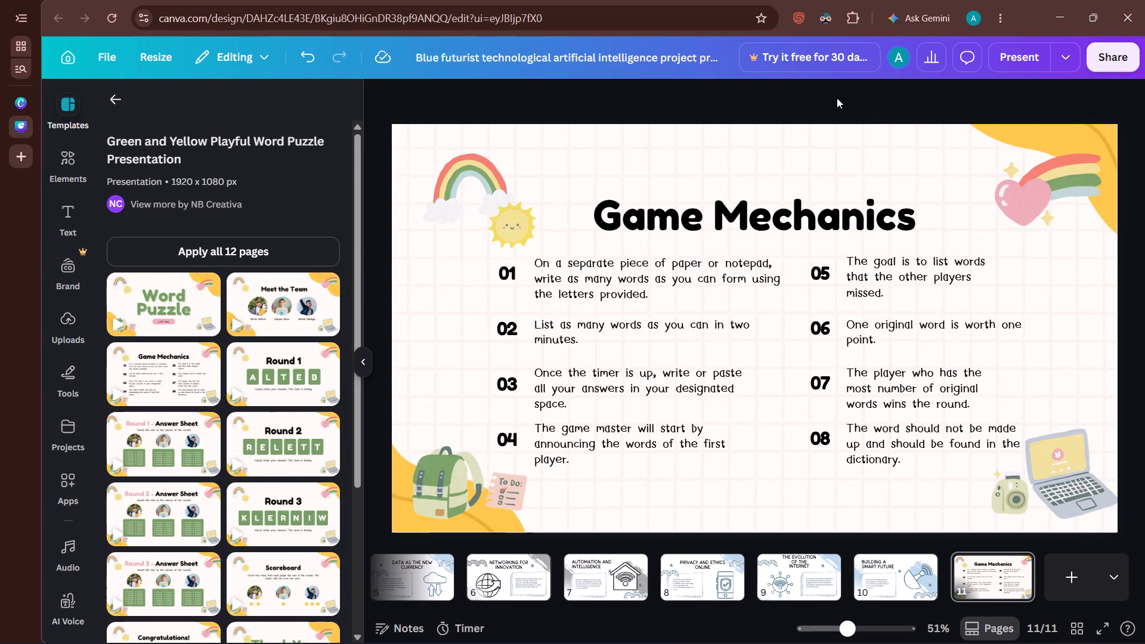
Browse the presentation templates similar to the Green and Yellow Playful Word Puzzle one for a design to use on page 11.
{"action": "left_click", "coordinate": [768, 216]}
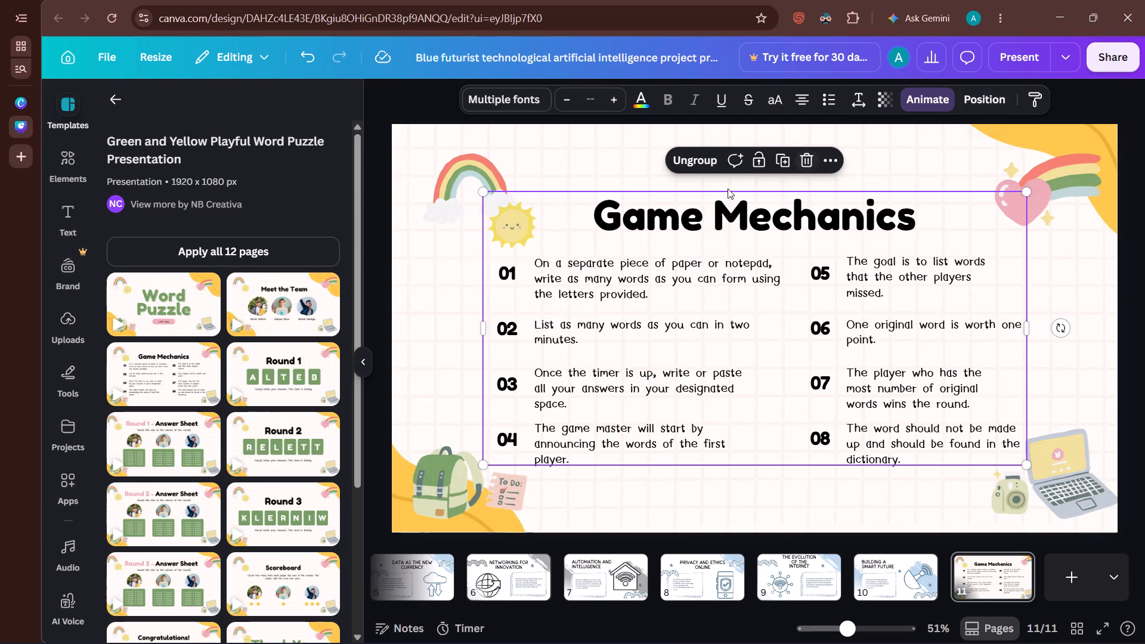
{"action": "scroll", "coordinate": [227, 457], "scroll_direction": "down", "scroll_amount": 5}
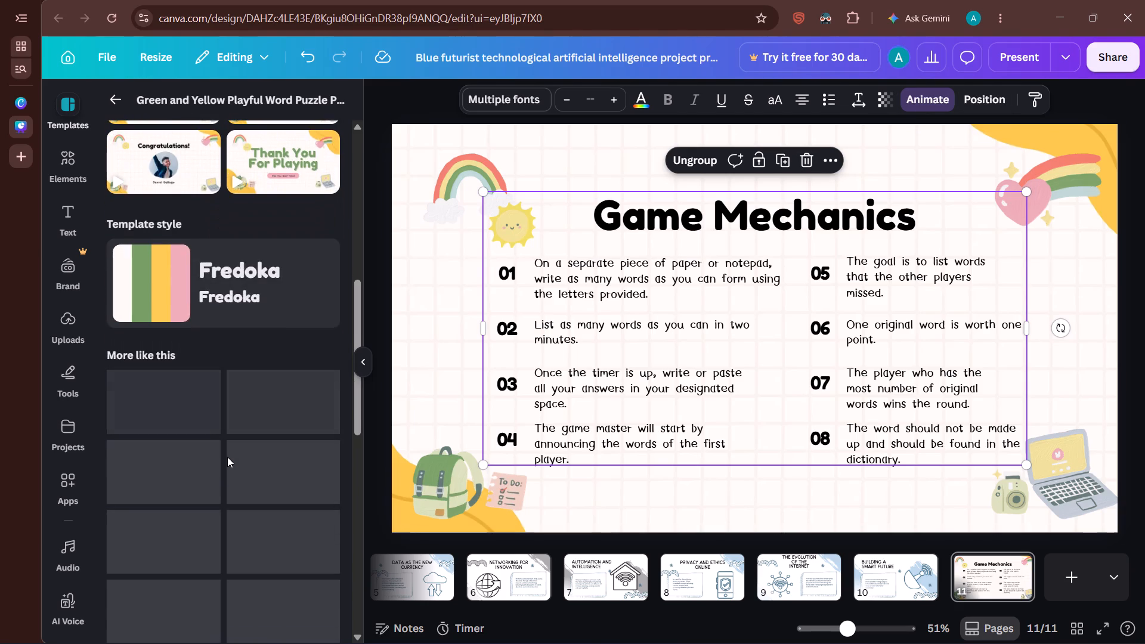
{"action": "scroll", "coordinate": [227, 457], "scroll_direction": "down", "scroll_amount": 2}
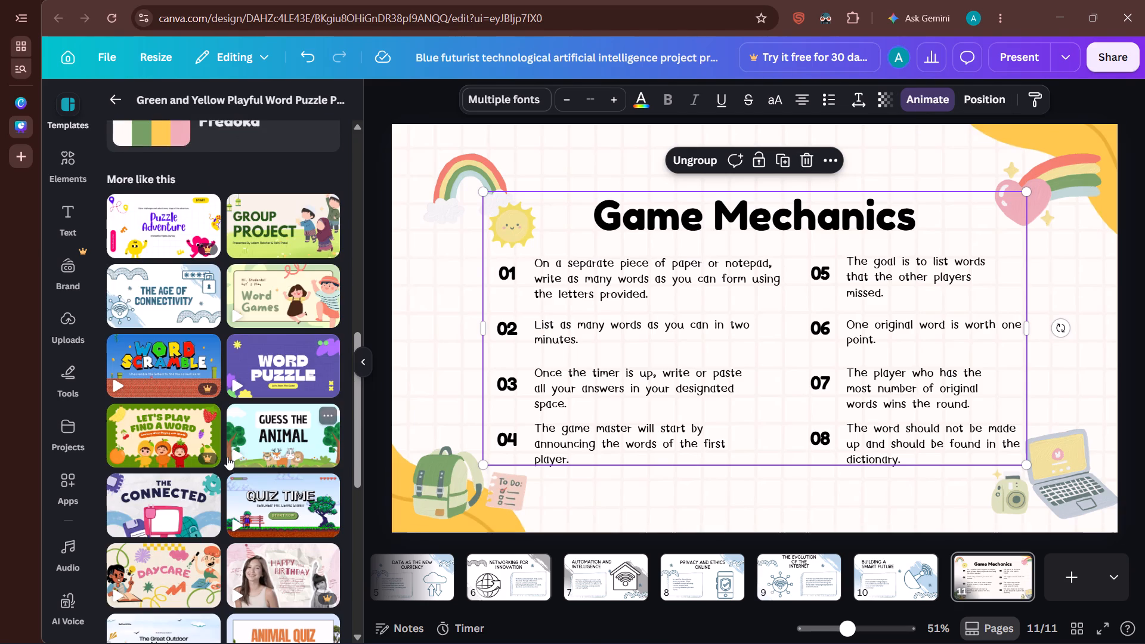
{"action": "scroll", "coordinate": [227, 457], "scroll_direction": "down", "scroll_amount": 1}
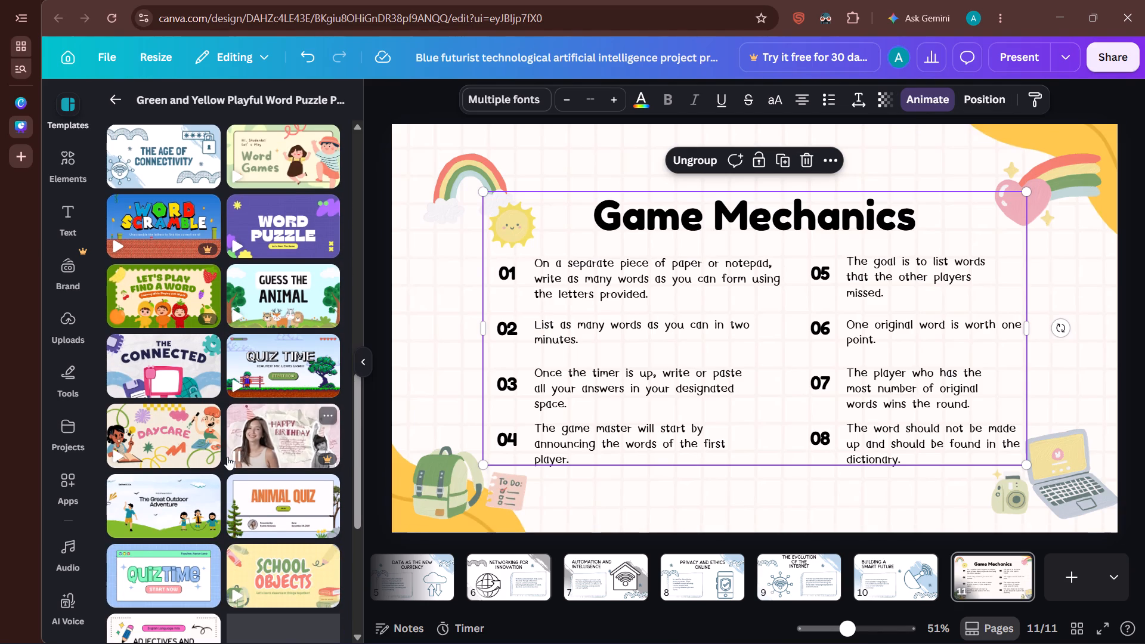
{"action": "scroll", "coordinate": [227, 457], "scroll_direction": "down", "scroll_amount": 3}
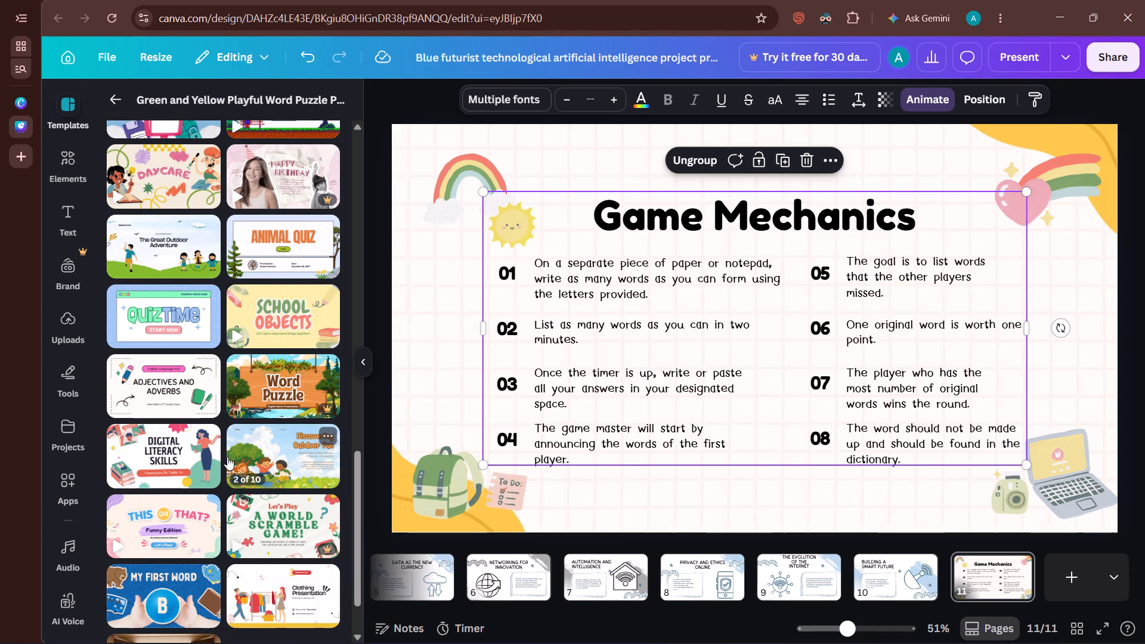
{"action": "scroll", "coordinate": [227, 457], "scroll_direction": "down", "scroll_amount": 1}
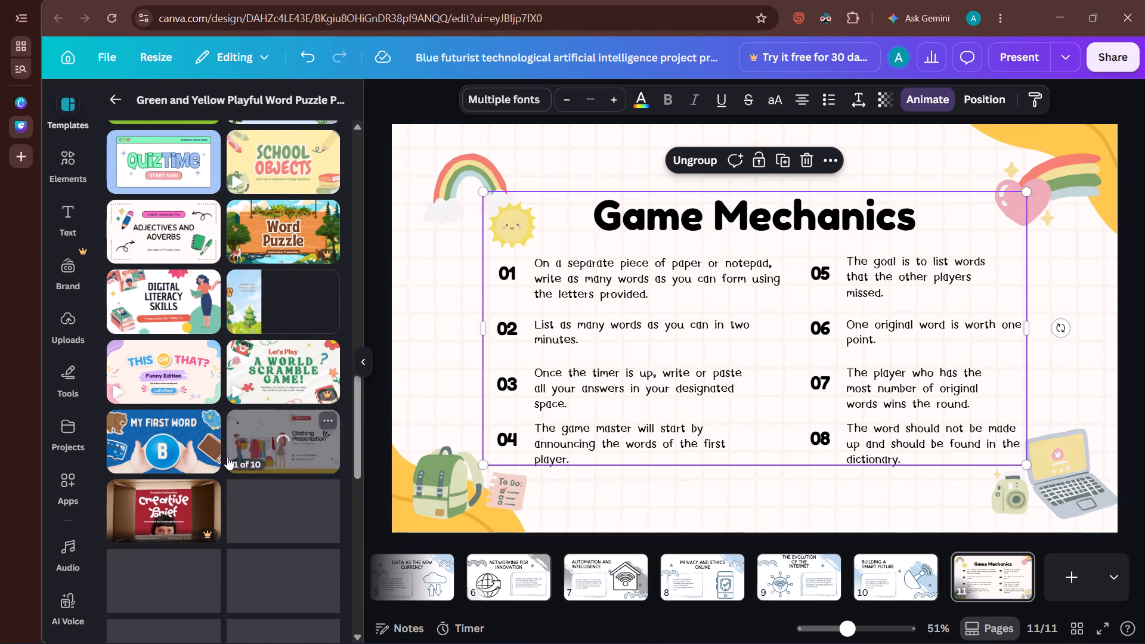
{"action": "scroll", "coordinate": [227, 457], "scroll_direction": "down", "scroll_amount": 2}
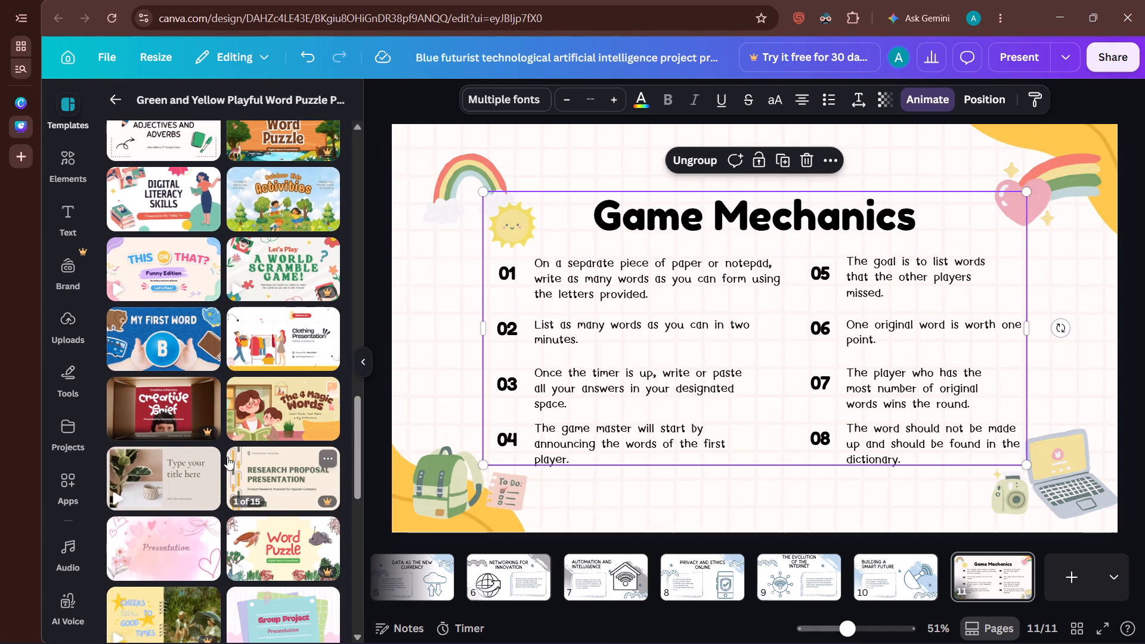
{"action": "scroll", "coordinate": [227, 457], "scroll_direction": "down", "scroll_amount": 1}
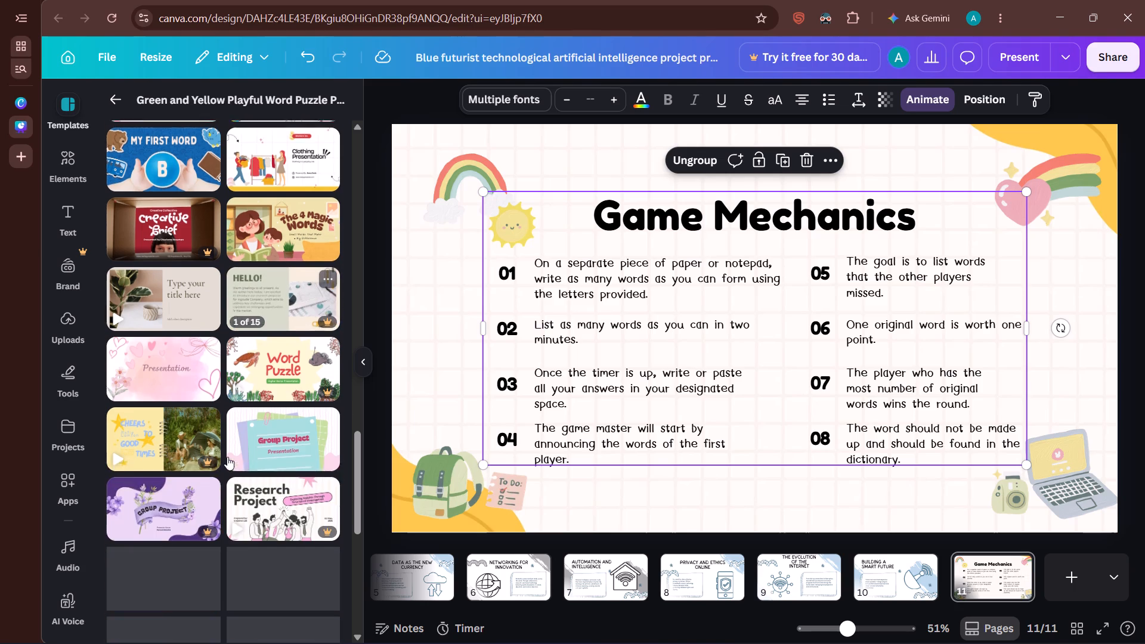
{"action": "scroll", "coordinate": [227, 457], "scroll_direction": "down", "scroll_amount": 4}
{"action": "scroll", "coordinate": [227, 457], "scroll_direction": "right", "scroll_amount": 2}
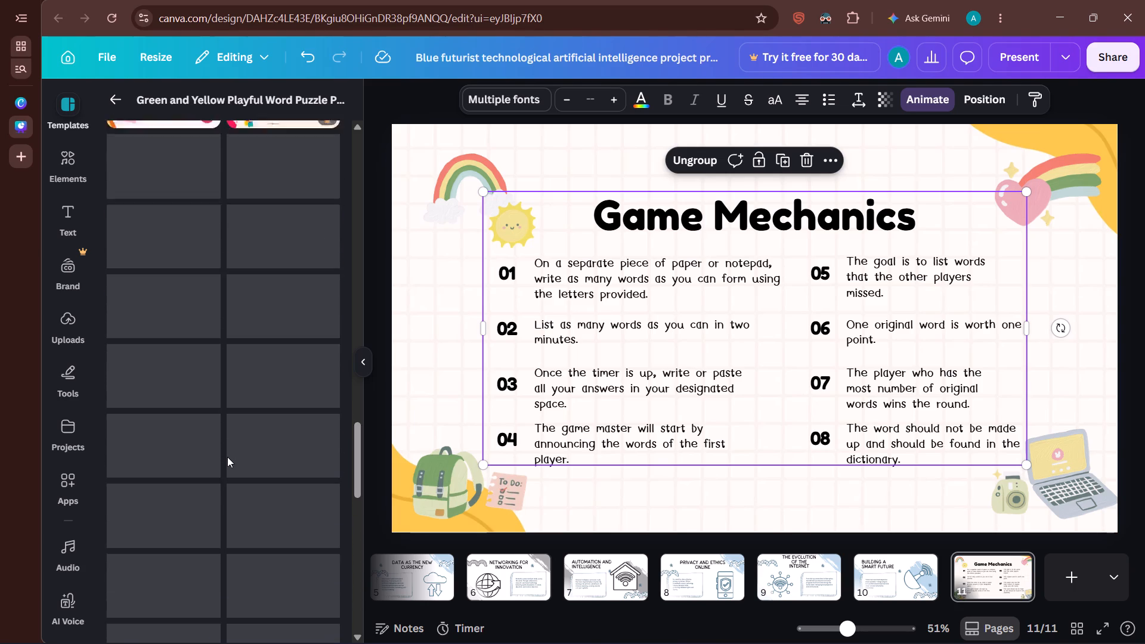
{"action": "scroll", "coordinate": [227, 457], "scroll_direction": "right", "scroll_amount": 1}
{"action": "scroll", "coordinate": [227, 457], "scroll_direction": "up", "scroll_amount": 1}
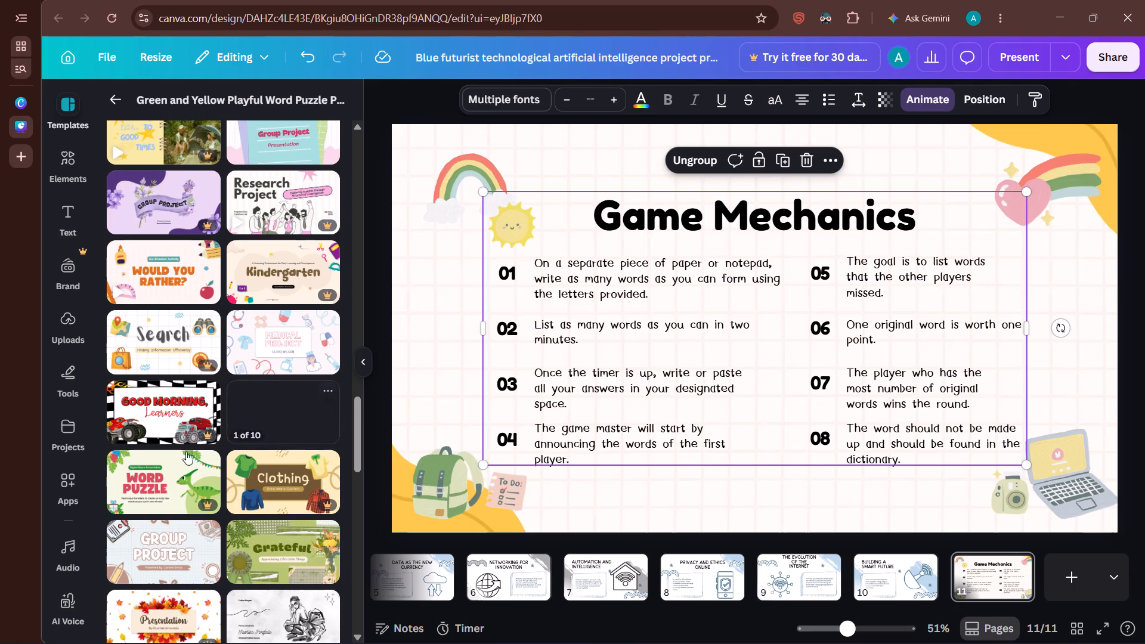
{"action": "scroll", "coordinate": [186, 452], "scroll_direction": "down", "scroll_amount": 5}
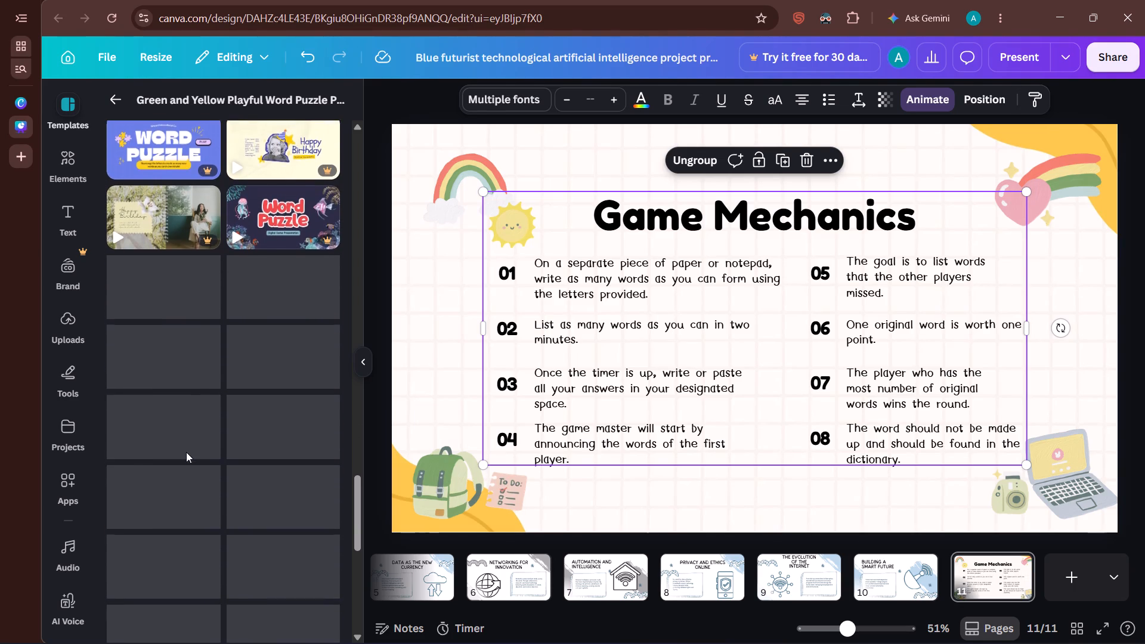
{"action": "scroll", "coordinate": [186, 452], "scroll_direction": "down", "scroll_amount": 1}
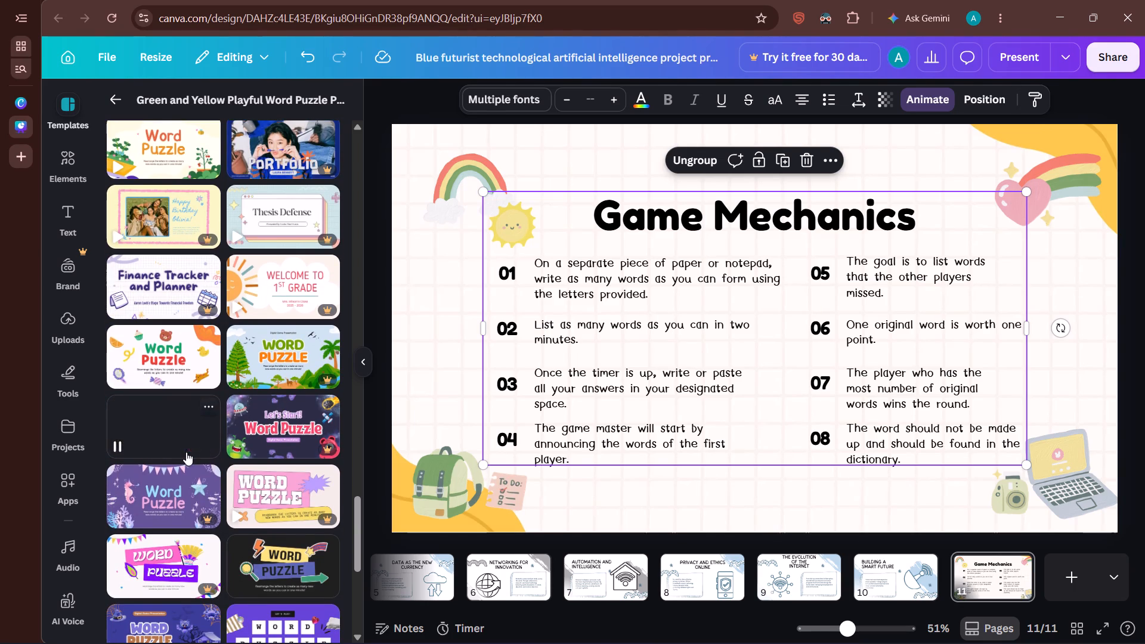